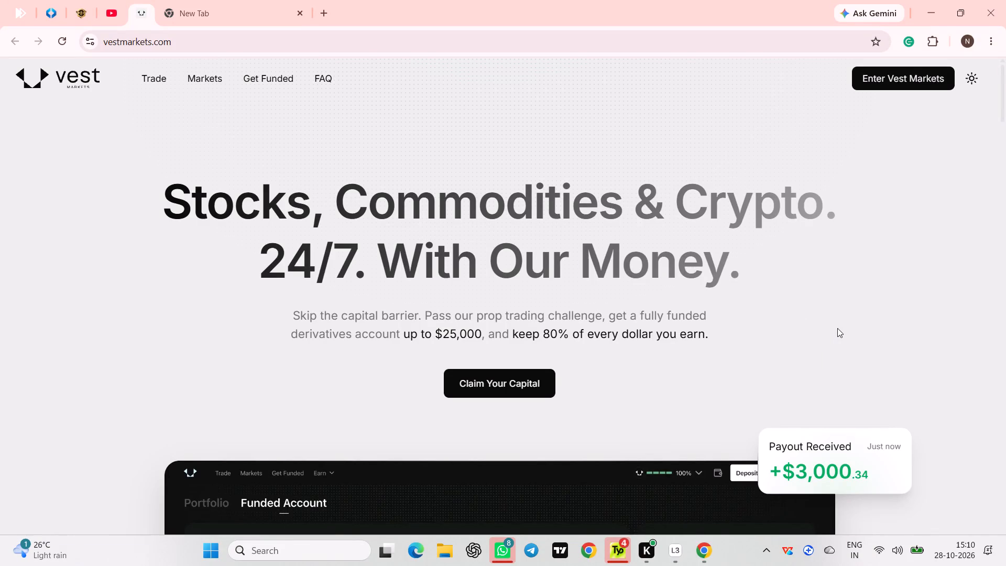
# Switch to the open FX Replay session and view its AUDUSD 4h chart more closely.
pyautogui.click(33, 13)
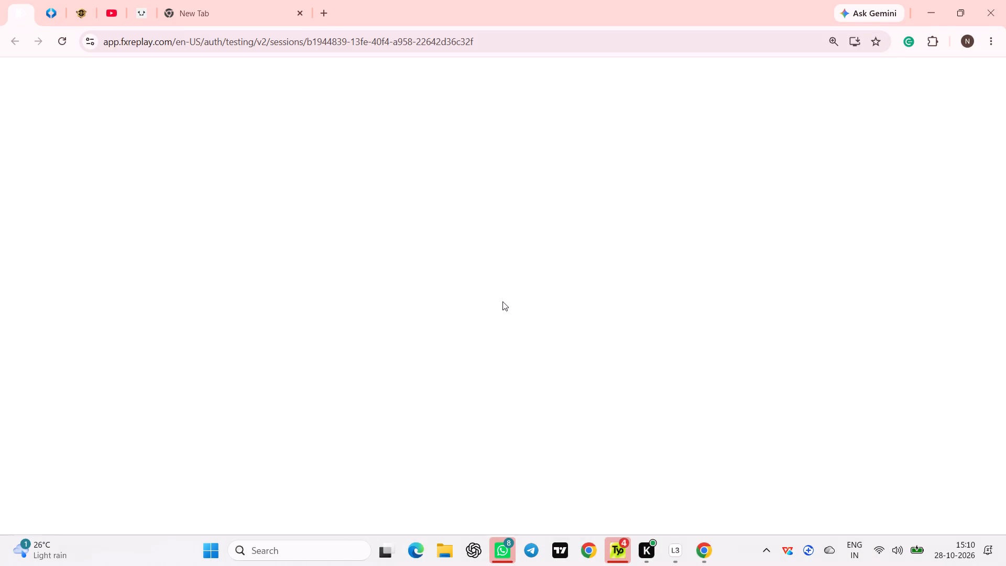
pyautogui.click(583, 344)
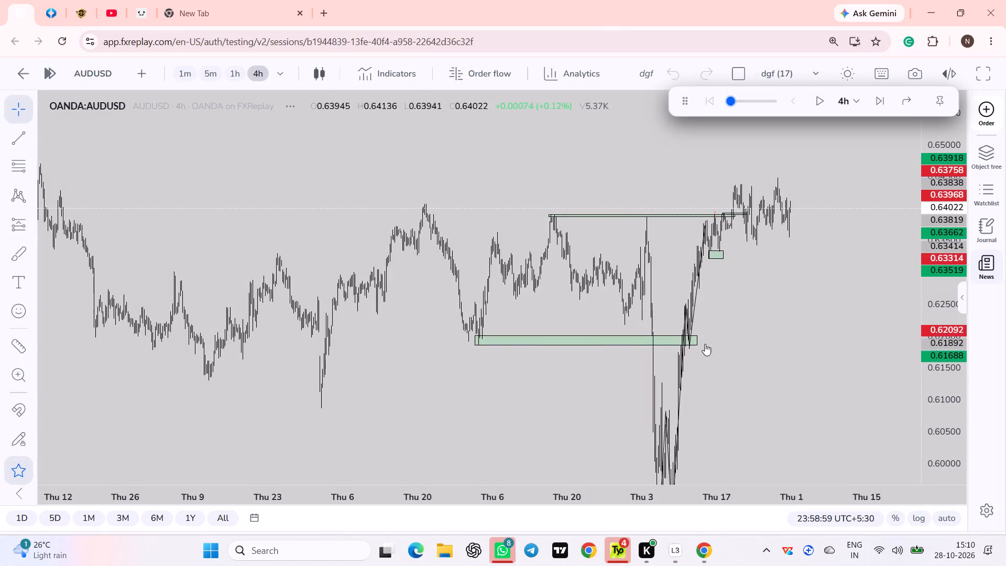
pyautogui.scroll(10, 777, 340)
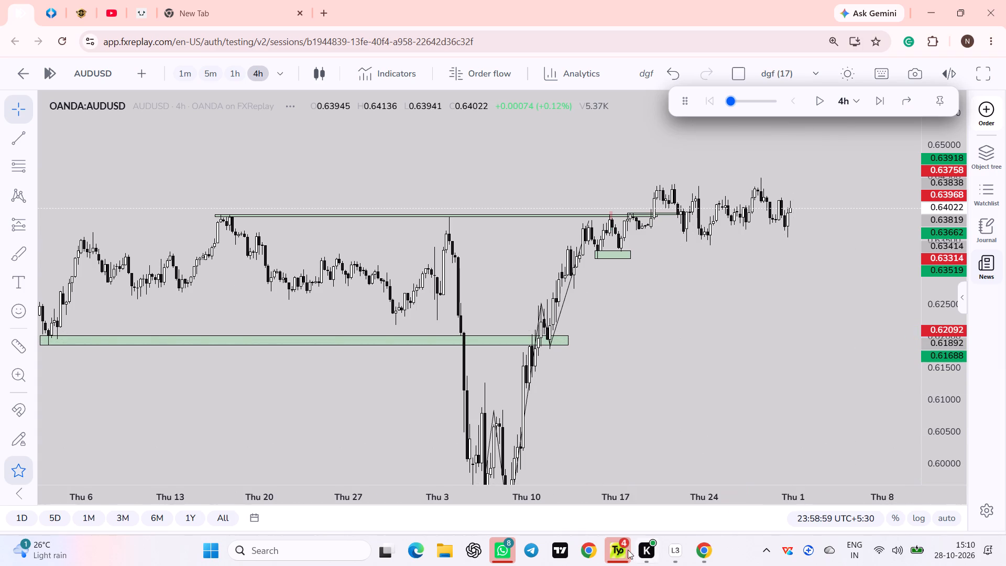
# Close the Typ and WhatsApp windows running in the background.
pyautogui.click(670, 436)
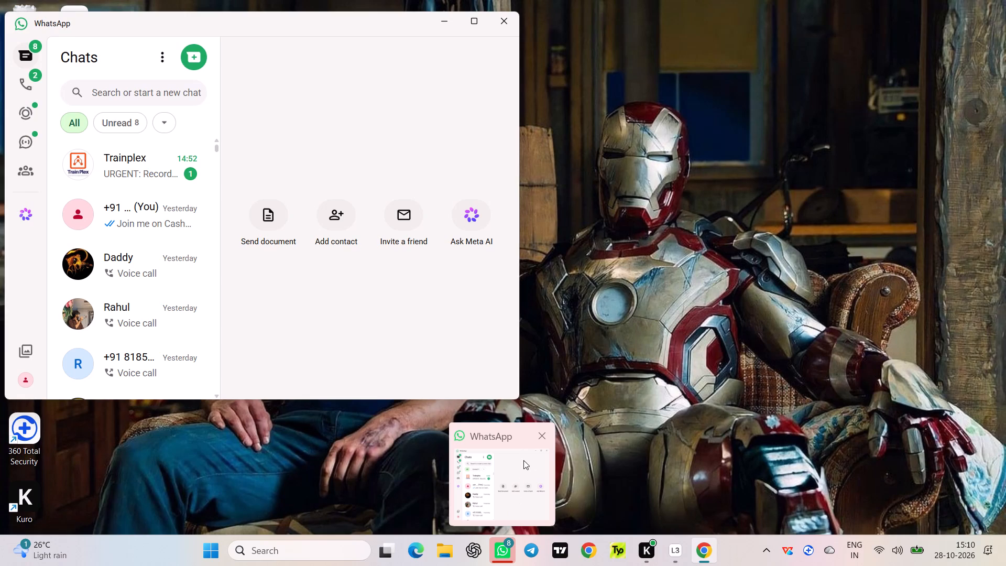
pyautogui.click(535, 434)
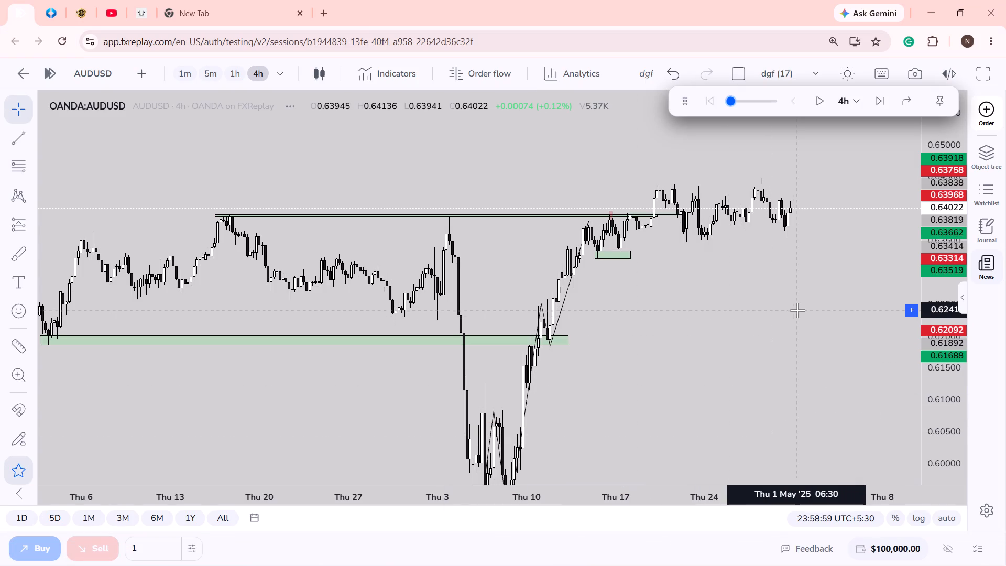
# Leave the AUDUSD chart for the testing dashboard and bring up its Recent Sessions list.
pyautogui.click(16, 70)
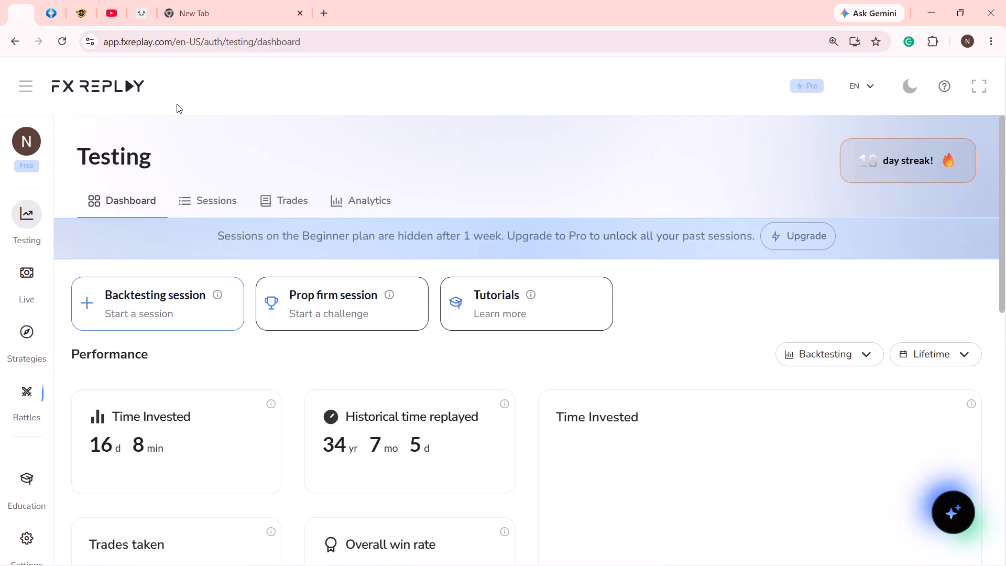
pyautogui.scroll(-5, 406, 411)
pyautogui.scroll(-11, 536, 416)
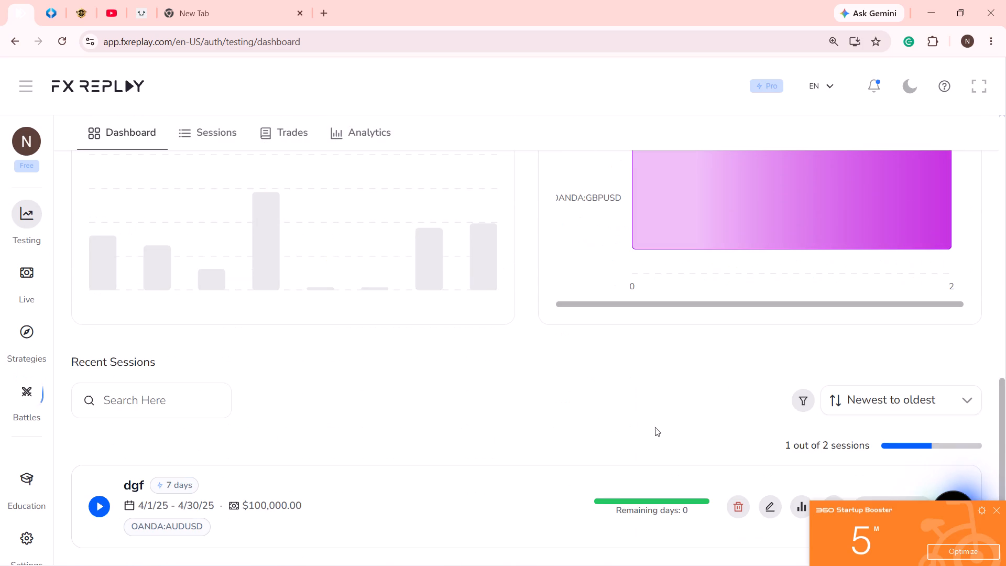
# Delete the session dgf from the recent sessions list.
pyautogui.click(732, 502)
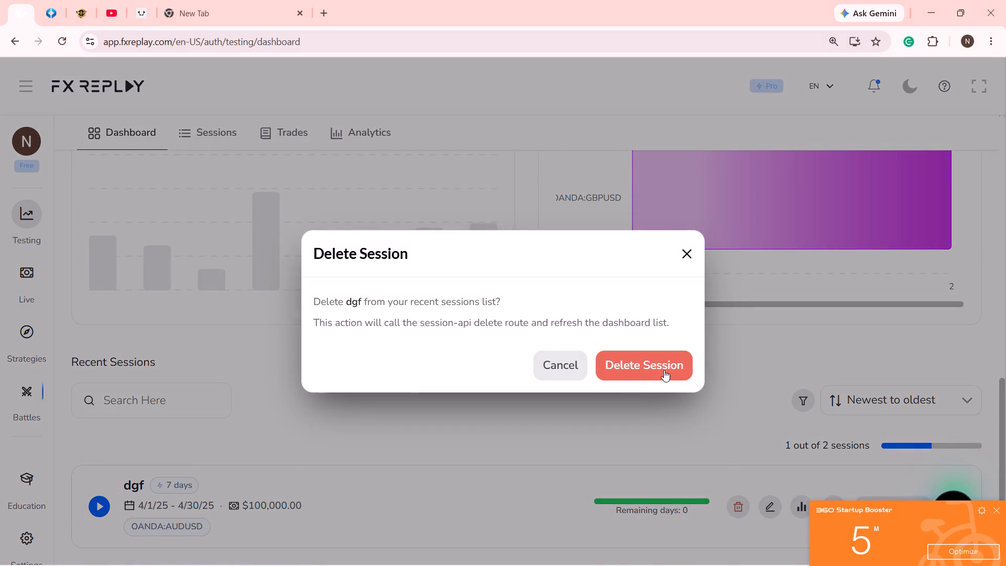
pyautogui.click(663, 369)
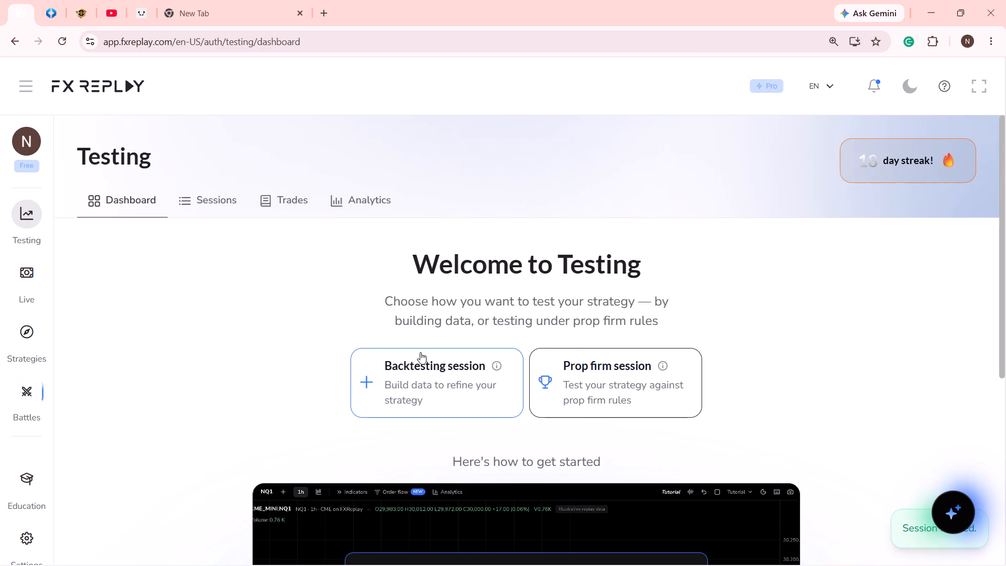
# Start a new backtesting session named dgf with AUDUSD as its asset.
pyautogui.click(436, 276)
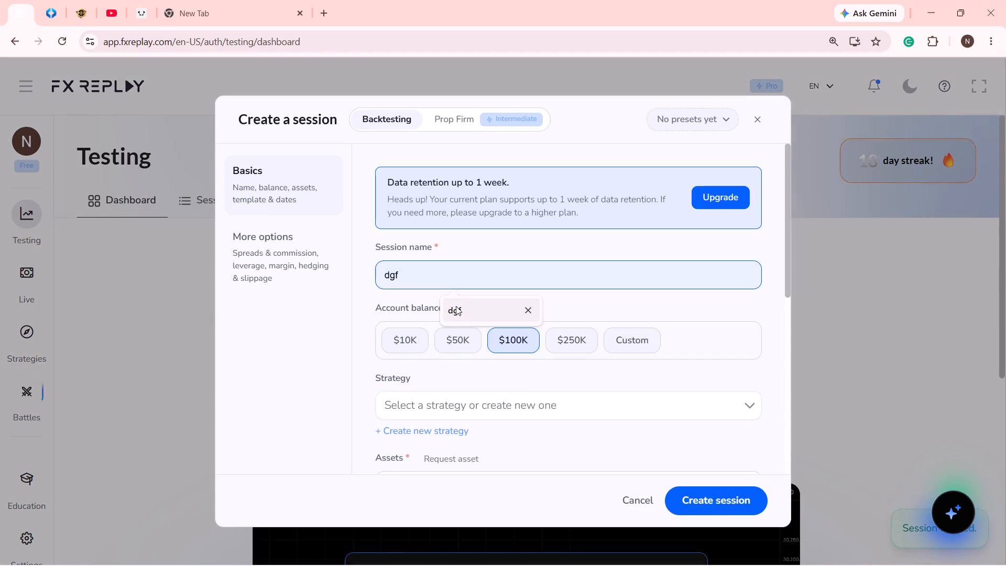
pyautogui.click(456, 306)
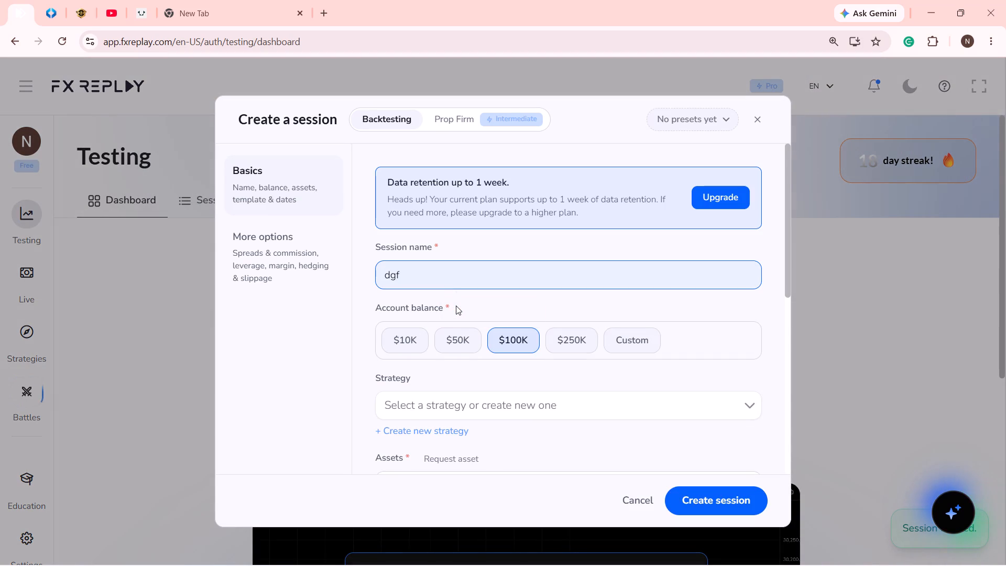
pyautogui.scroll(-3, 486, 407)
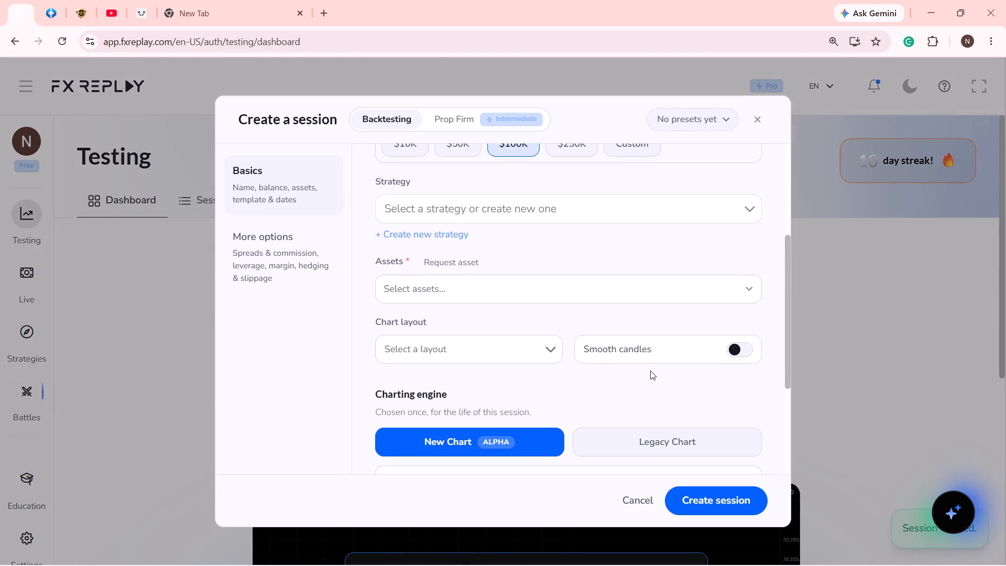
pyautogui.click(670, 295)
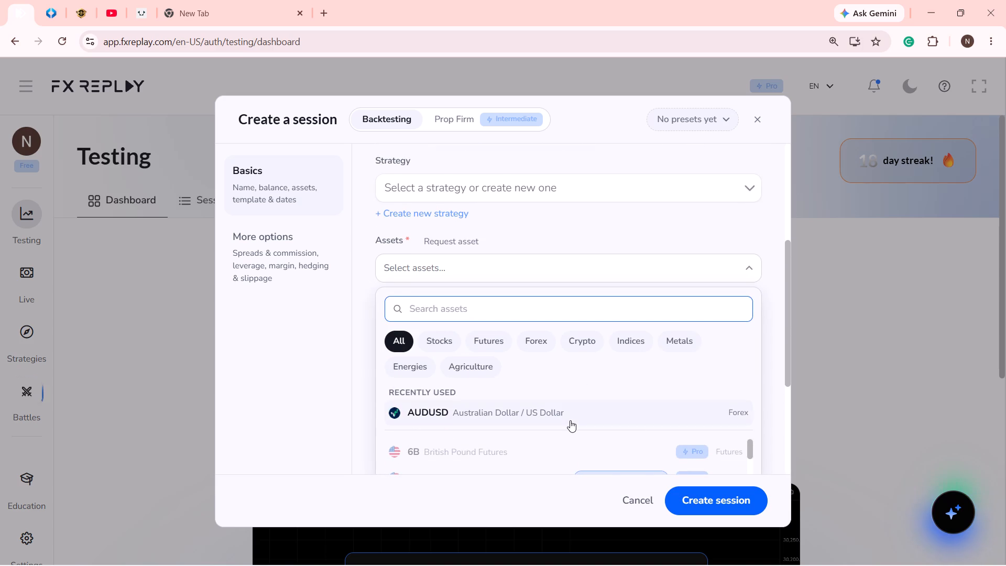
pyautogui.click(570, 420)
# Make the session period custom and set its initial date to 05/01/2025 15:10.
pyautogui.scroll(-2, 570, 420)
pyautogui.click(493, 301)
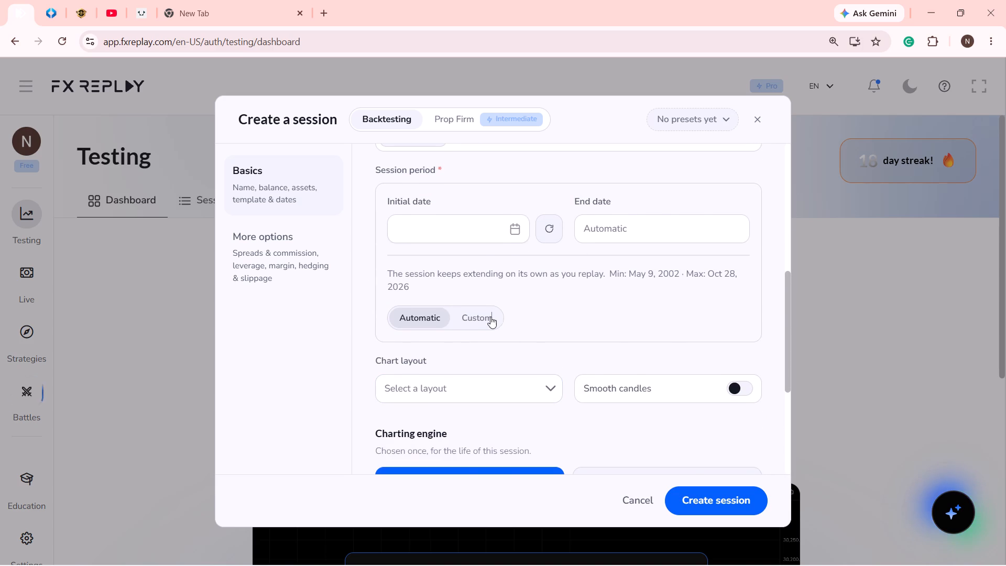
pyautogui.click(490, 317)
pyautogui.click(511, 226)
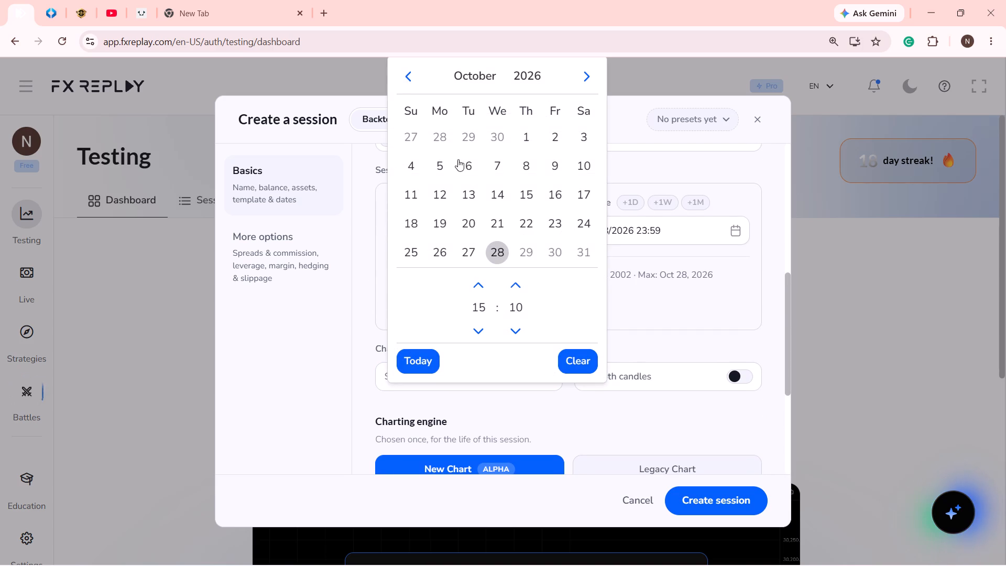
pyautogui.click(523, 80)
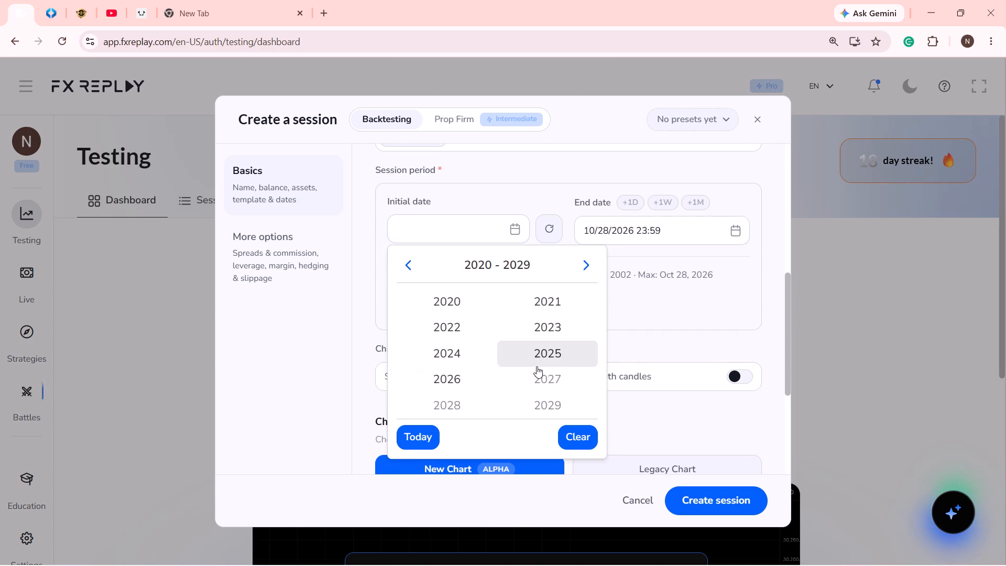
pyautogui.click(538, 362)
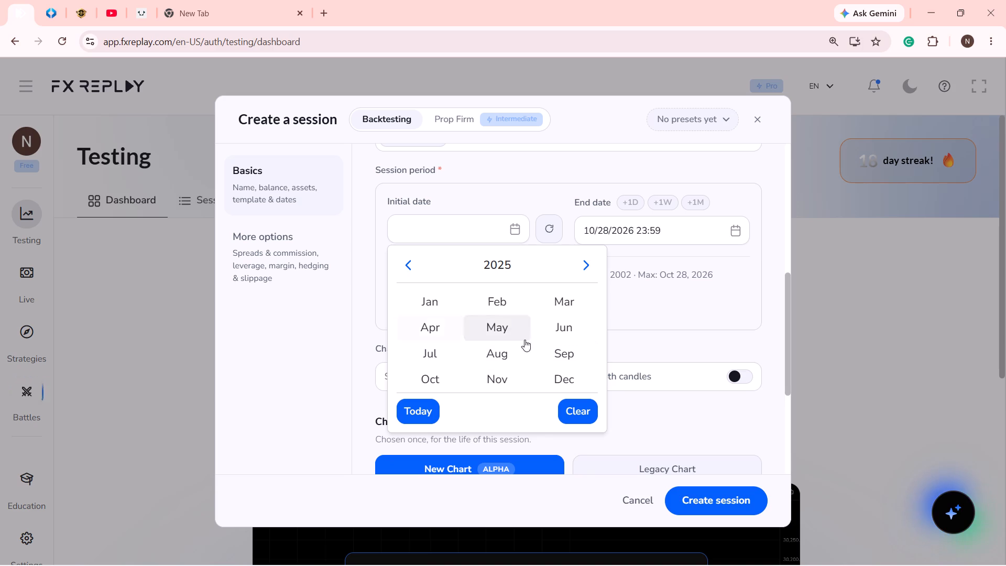
pyautogui.click(509, 334)
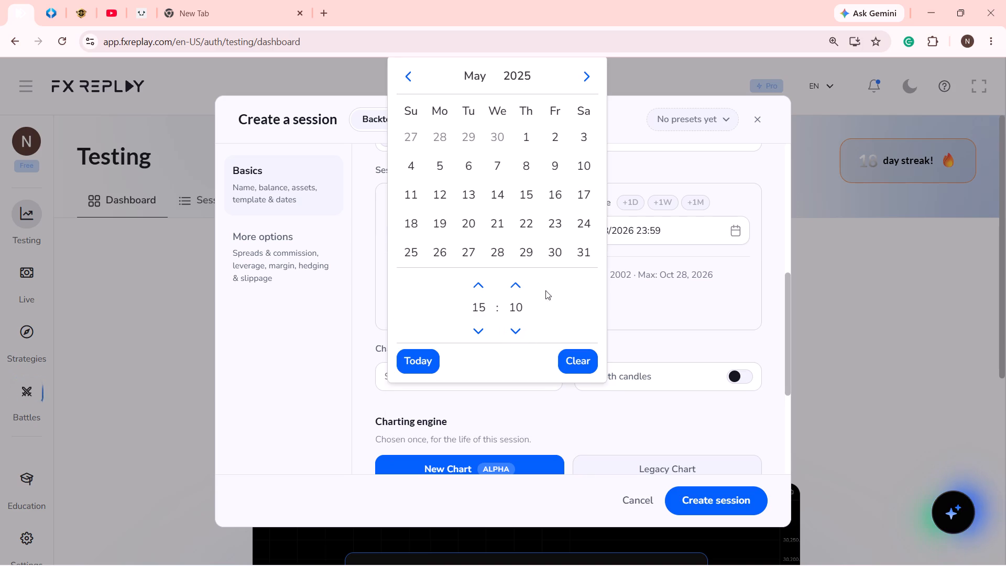
pyautogui.click(530, 138)
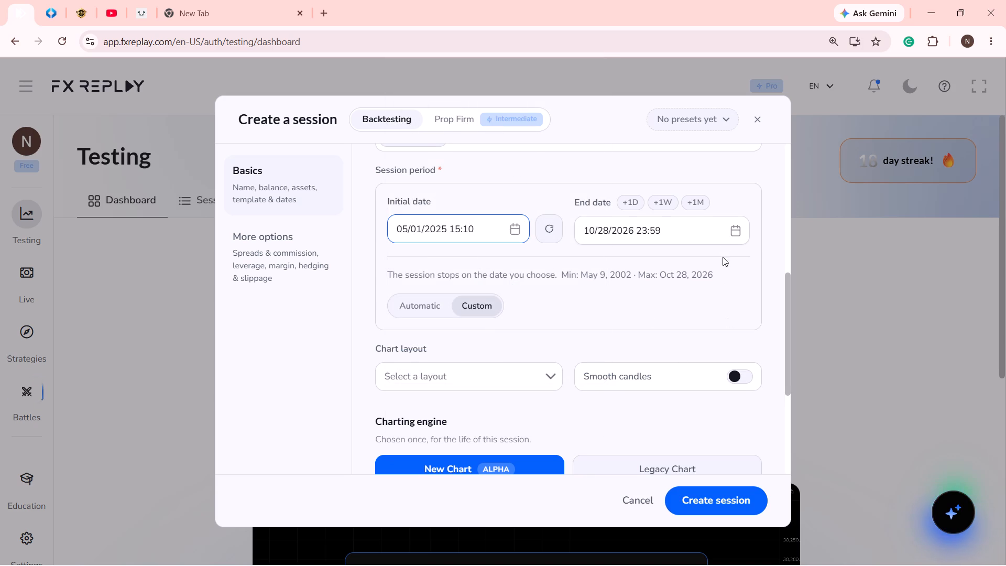
# Set the session's end date to 05/31/2025 23:59.
pyautogui.click(729, 229)
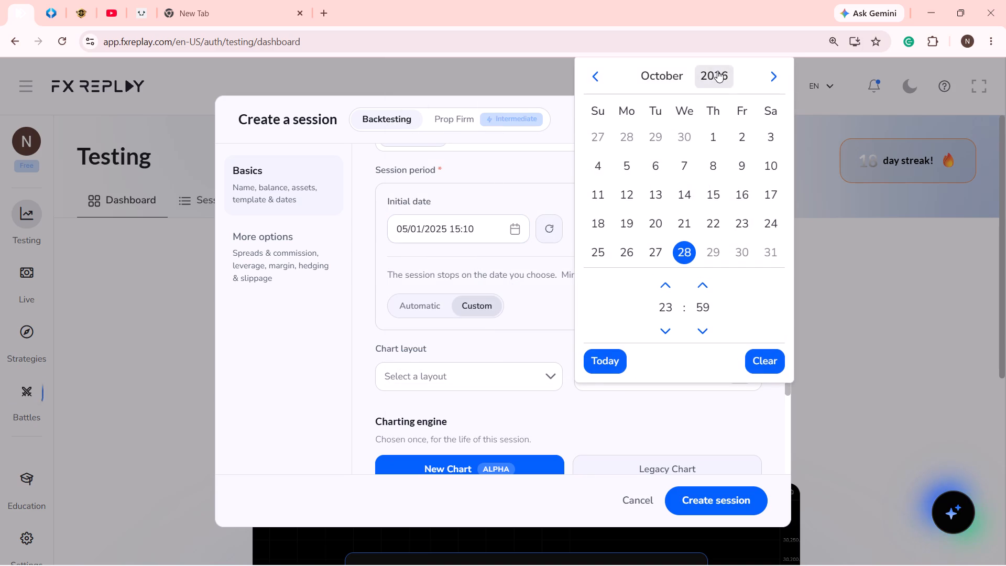
pyautogui.click(717, 71)
pyautogui.click(740, 361)
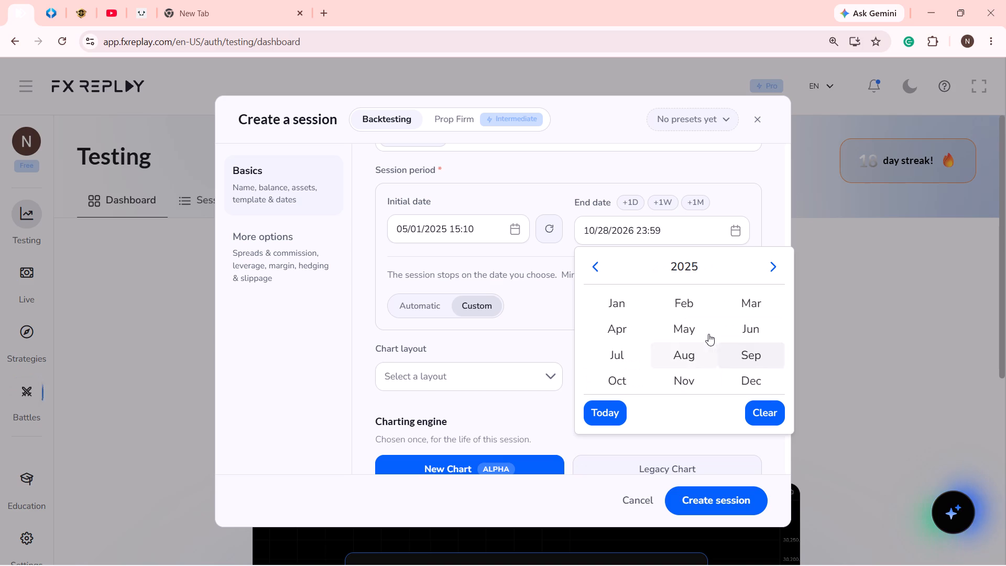
pyautogui.click(704, 330)
pyautogui.click(774, 245)
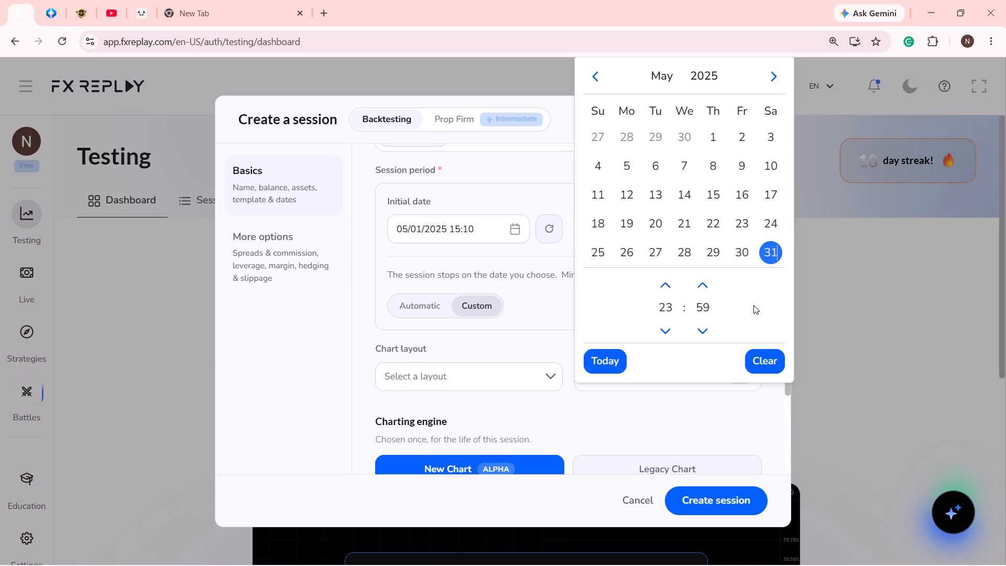
# Choose Legacy Chart as the charting engine and create the session.
pyautogui.scroll(-4, 718, 435)
pyautogui.click(688, 269)
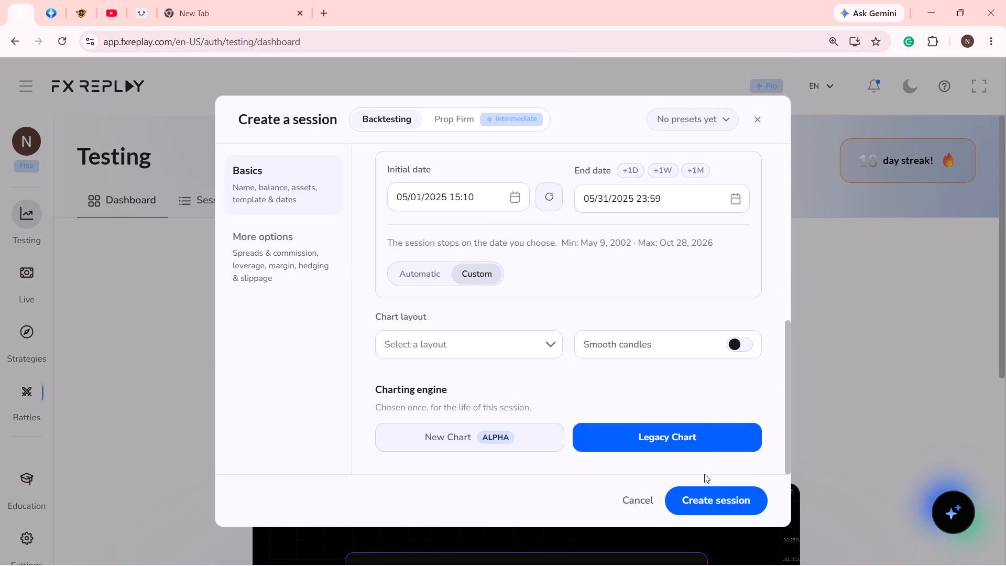
pyautogui.click(707, 496)
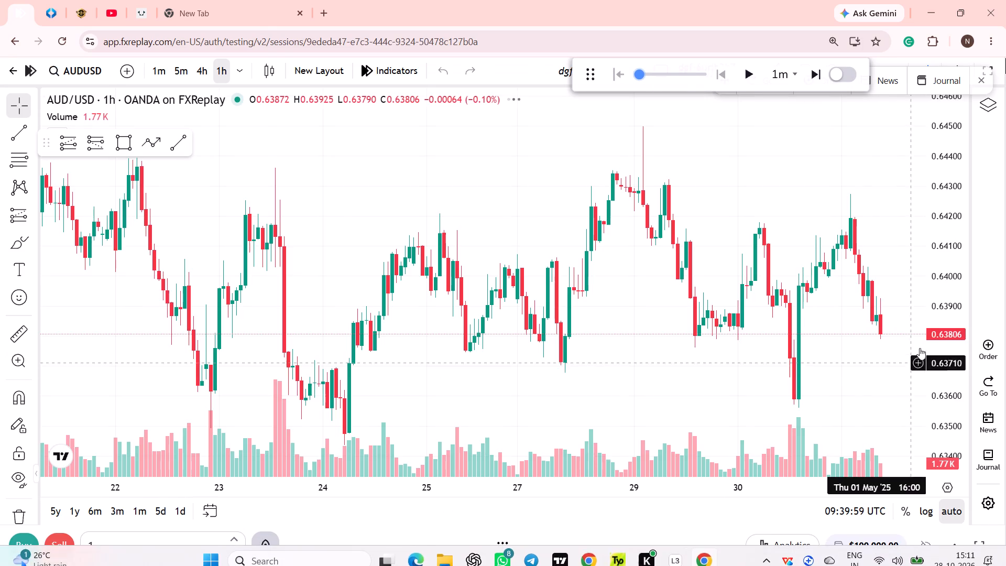
# Dismiss the floating News and Journal bar and remove the Volume indicator from the chart.
pyautogui.click(979, 83)
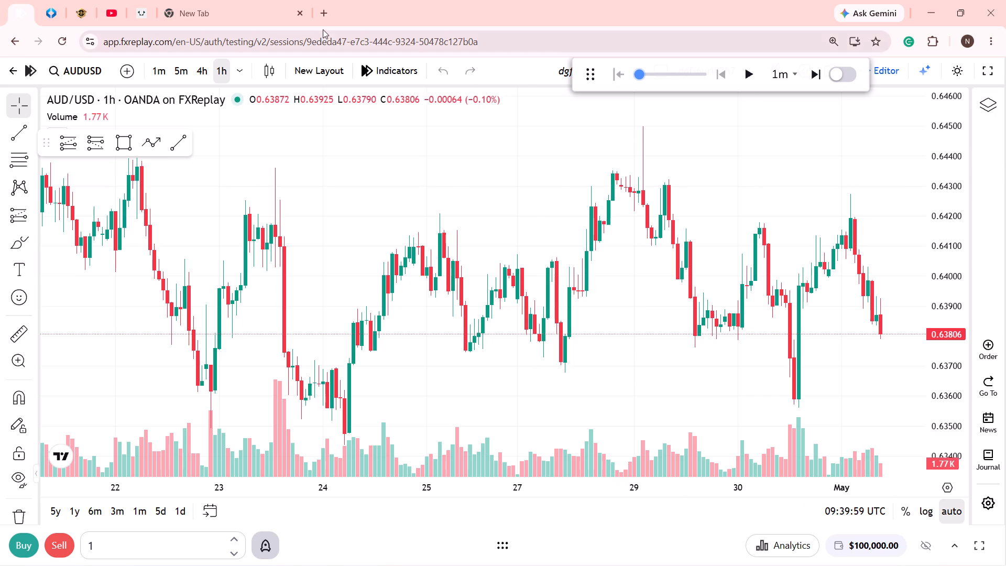
pyautogui.click(125, 116)
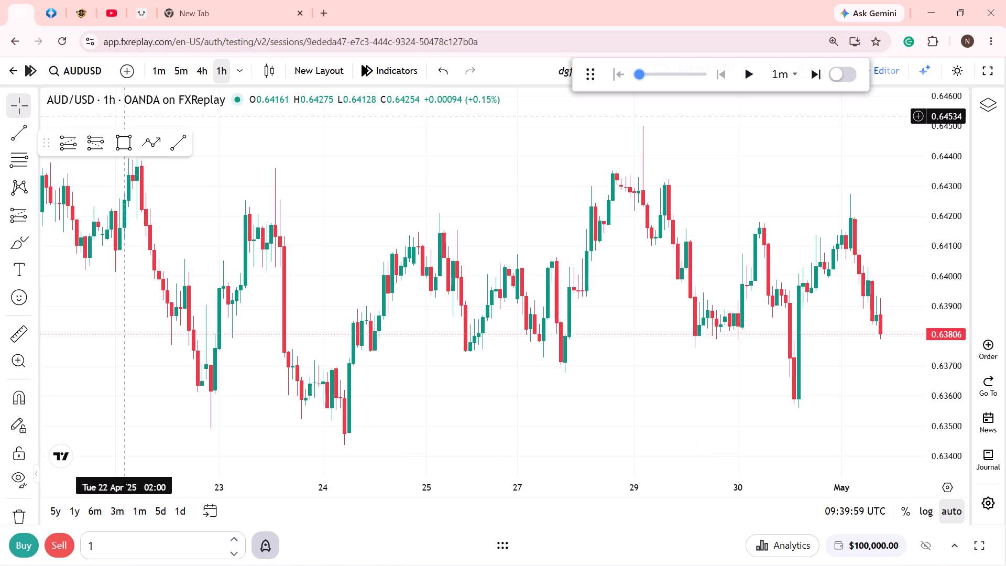
# Switch the AUDUSD chart to the 4h timeframe.
pyautogui.click(201, 79)
# Examine the AUDUSD 4h price action from February to early May 2025 for a support zone.
pyautogui.scroll(-5, 792, 268)
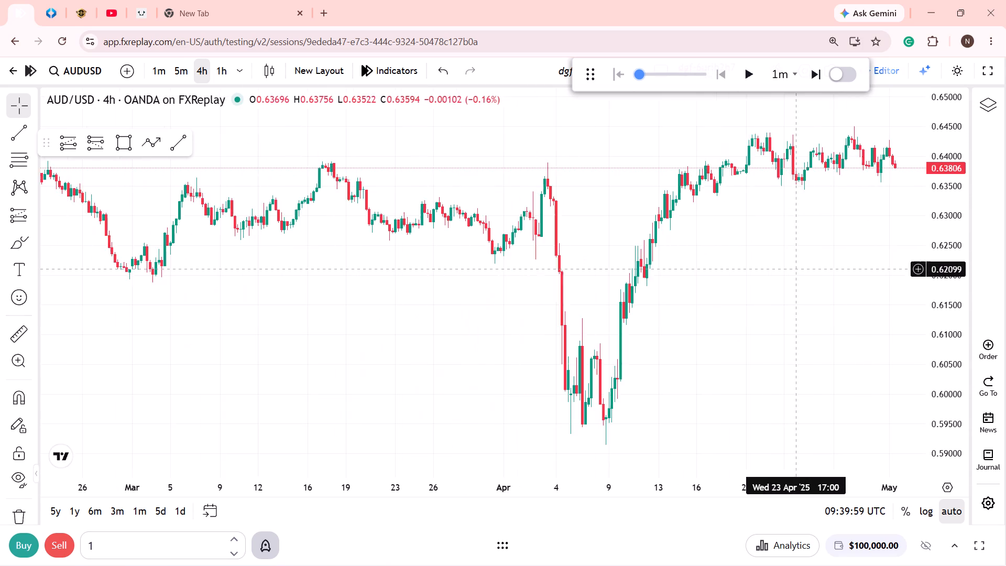
pyautogui.scroll(-3, 815, 266)
pyautogui.moveTo(947, 285); pyautogui.dragTo(958, 262)
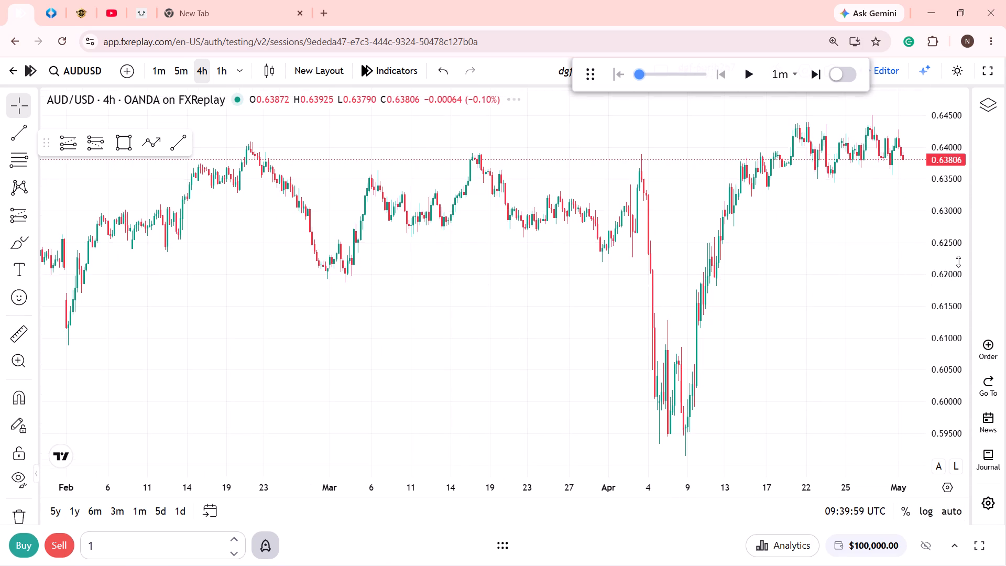
pyautogui.moveTo(958, 262); pyautogui.dragTo(959, 256)
pyautogui.moveTo(891, 197); pyautogui.dragTo(833, 310)
pyautogui.scroll(2, 826, 312)
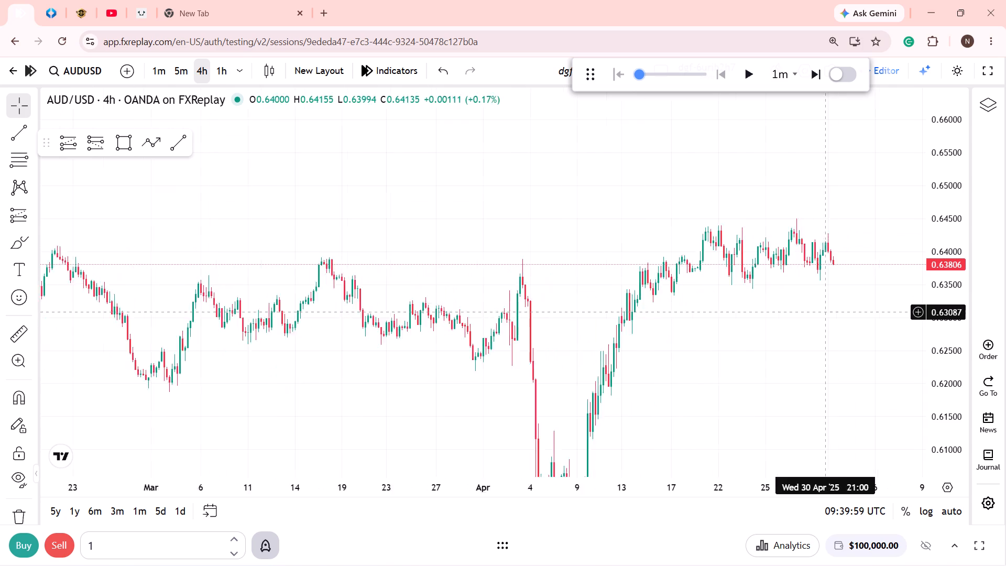
pyautogui.scroll(1, 826, 312)
pyautogui.moveTo(710, 307); pyautogui.dragTo(749, 184)
pyautogui.moveTo(749, 184); pyautogui.dragTo(729, 249)
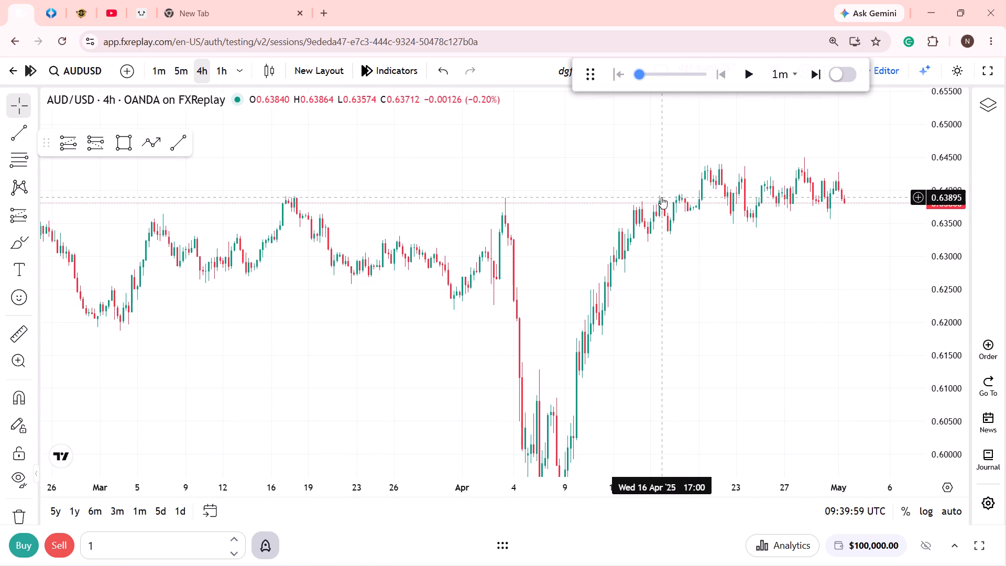
pyautogui.scroll(3, 661, 197)
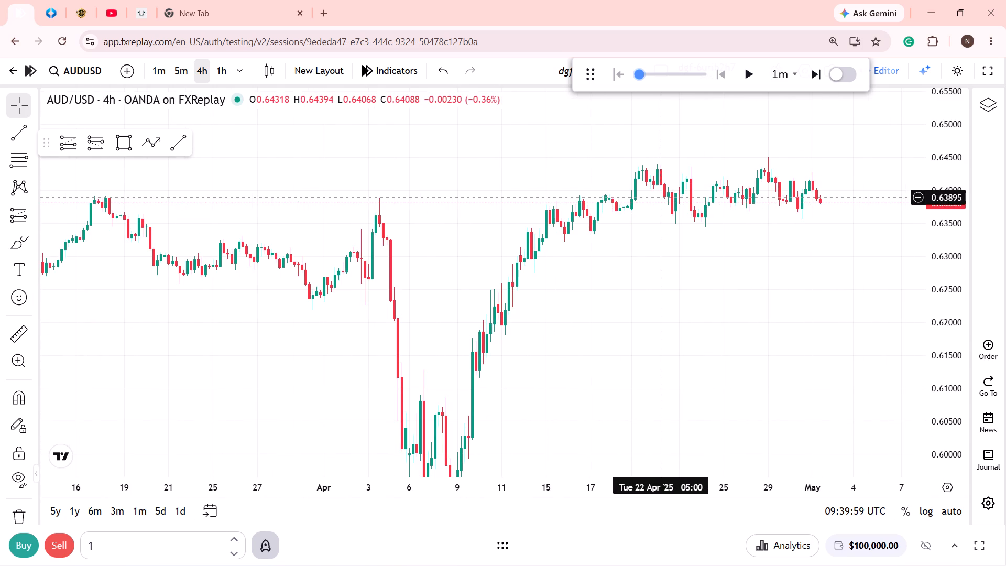
pyautogui.scroll(1, 661, 197)
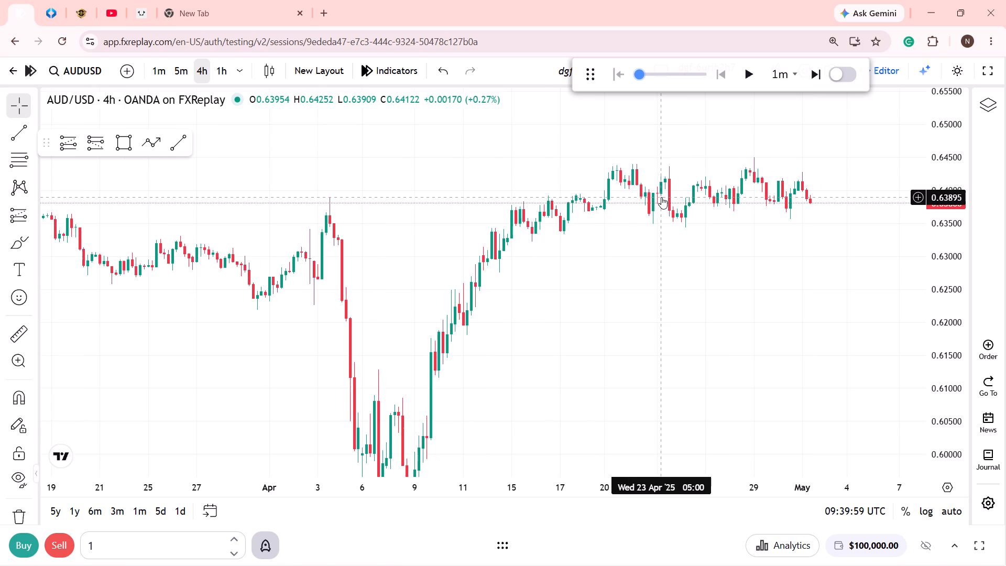
pyautogui.moveTo(952, 371); pyautogui.dragTo(987, 175)
pyautogui.moveTo(625, 255); pyautogui.dragTo(681, 398)
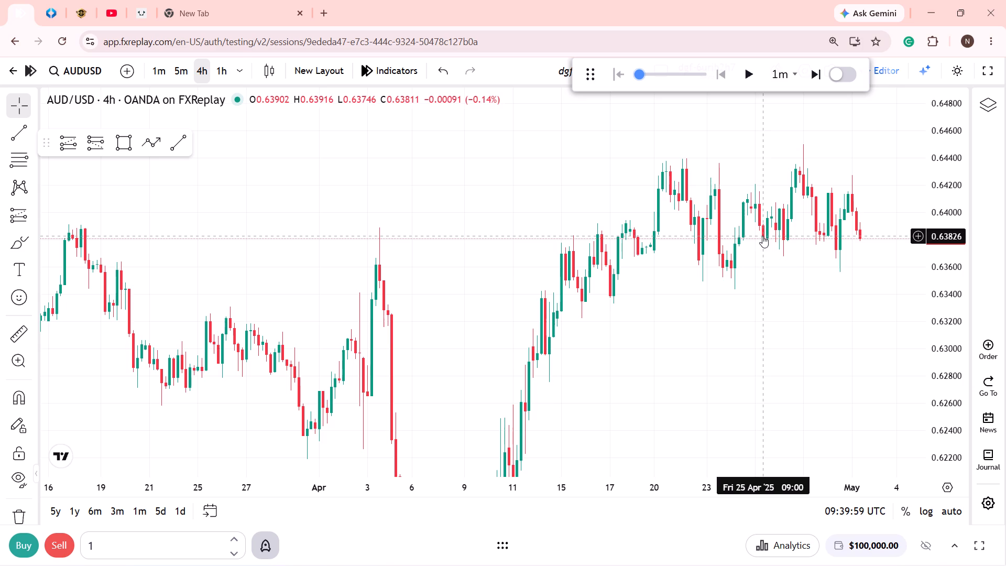
# Draw a rectangle zone from 15 Apr 2025 13:00 at about 0.63350 to 5 May 2025 21:00 at about 0.63228.
pyautogui.click(136, 143)
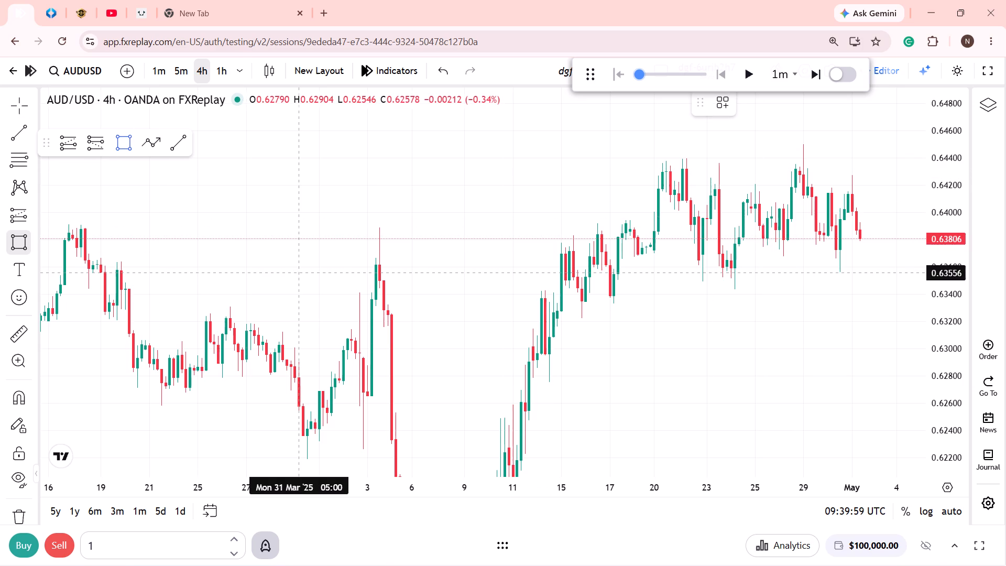
pyautogui.scroll(2, 320, 289)
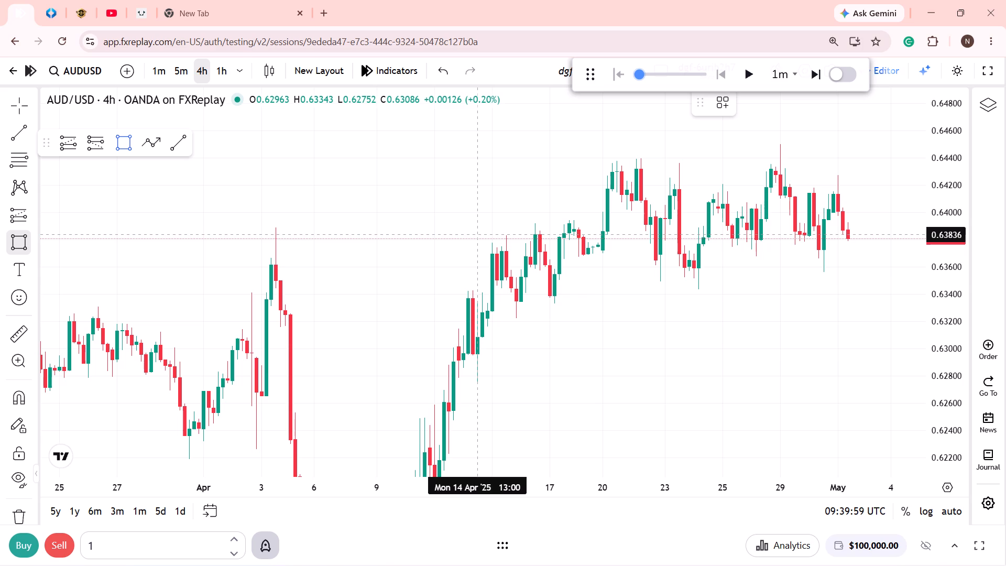
pyautogui.click(506, 301)
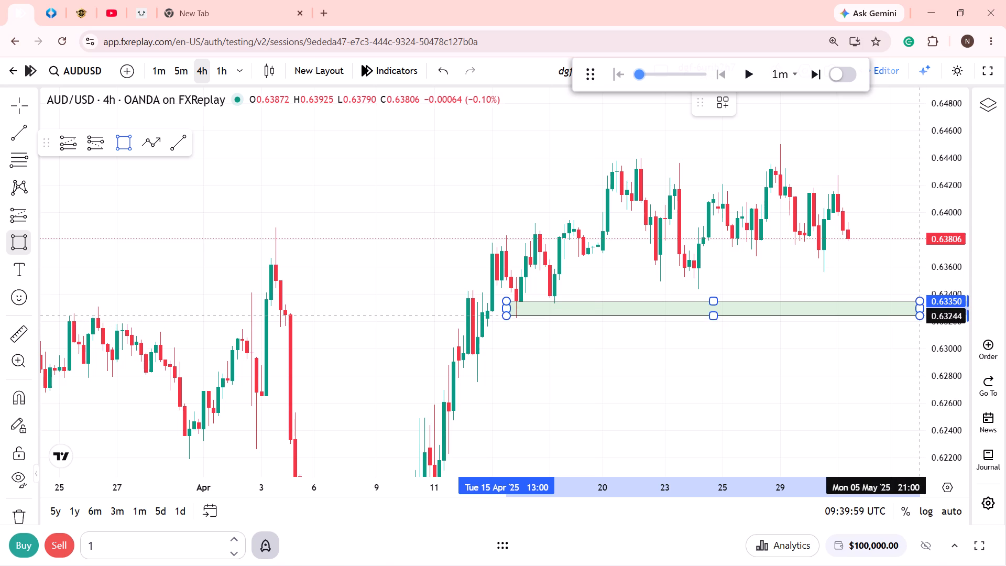
pyautogui.click(917, 318)
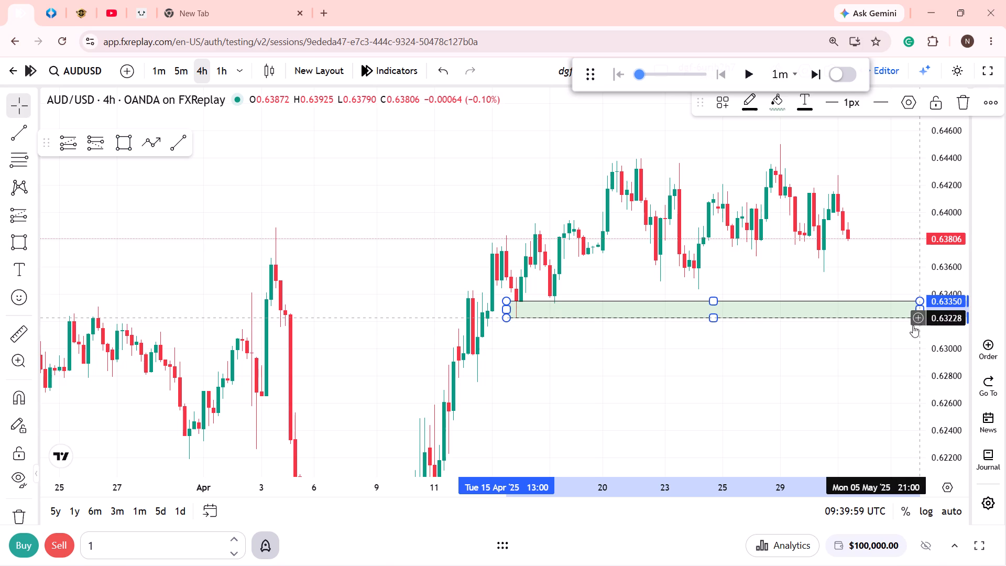
# Extend the rectangle zone's end forward in time to about 8 May 2025 and deselect it.
pyautogui.moveTo(877, 361); pyautogui.dragTo(693, 398)
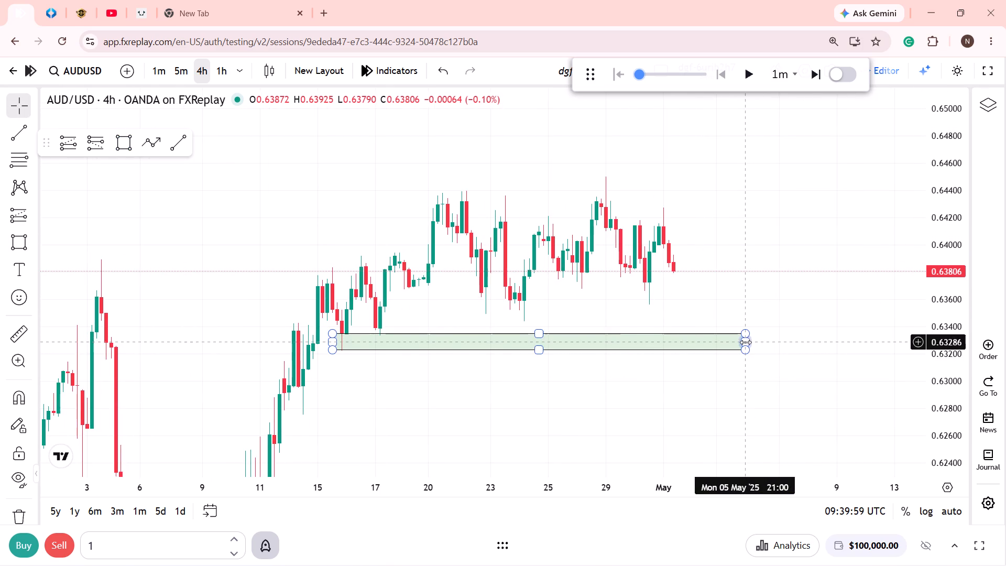
pyautogui.moveTo(746, 342); pyautogui.dragTo(826, 343)
pyautogui.click(768, 253)
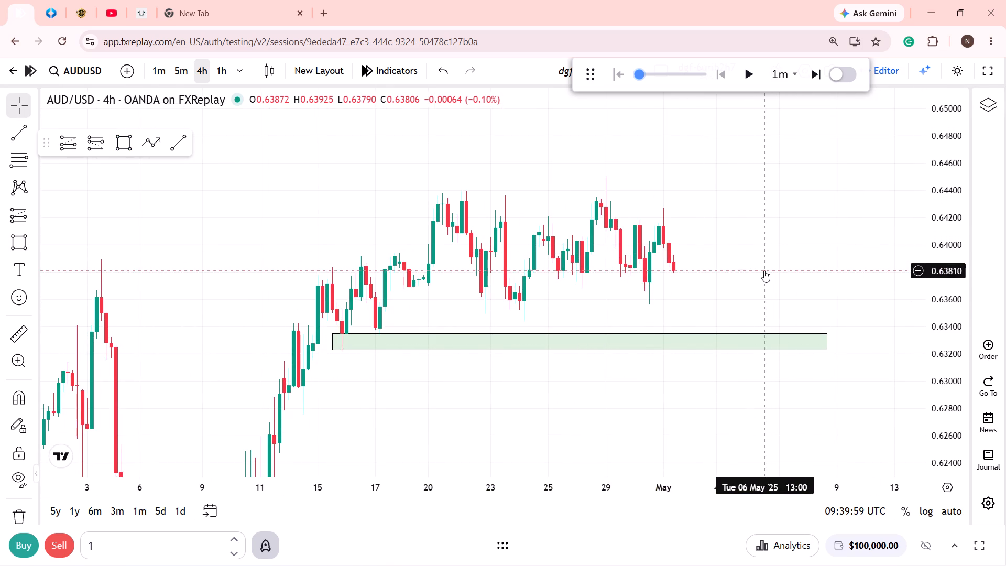
# Set the replay step interval to 4h.
pyautogui.click(781, 80)
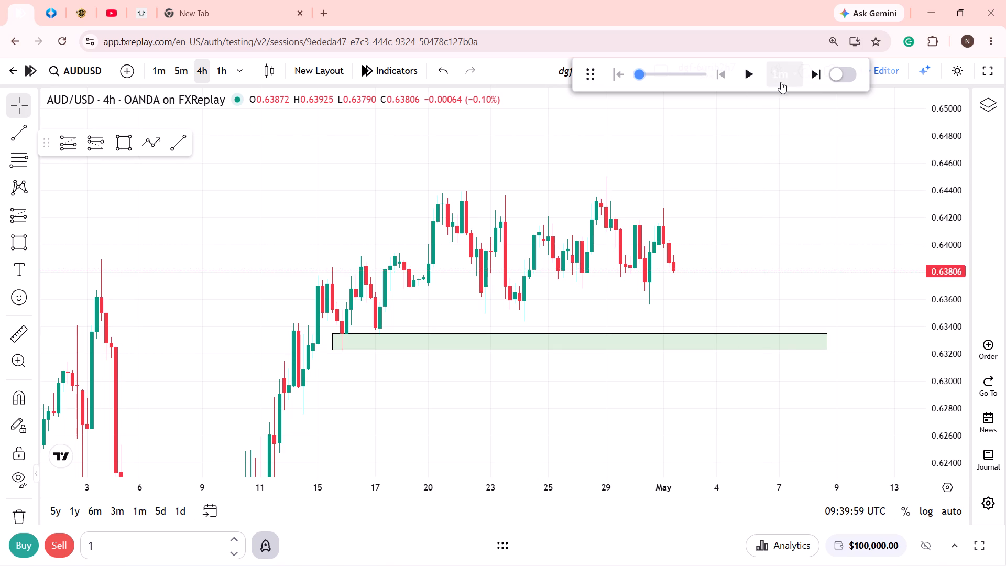
pyautogui.scroll(-3, 780, 260)
pyautogui.click(780, 258)
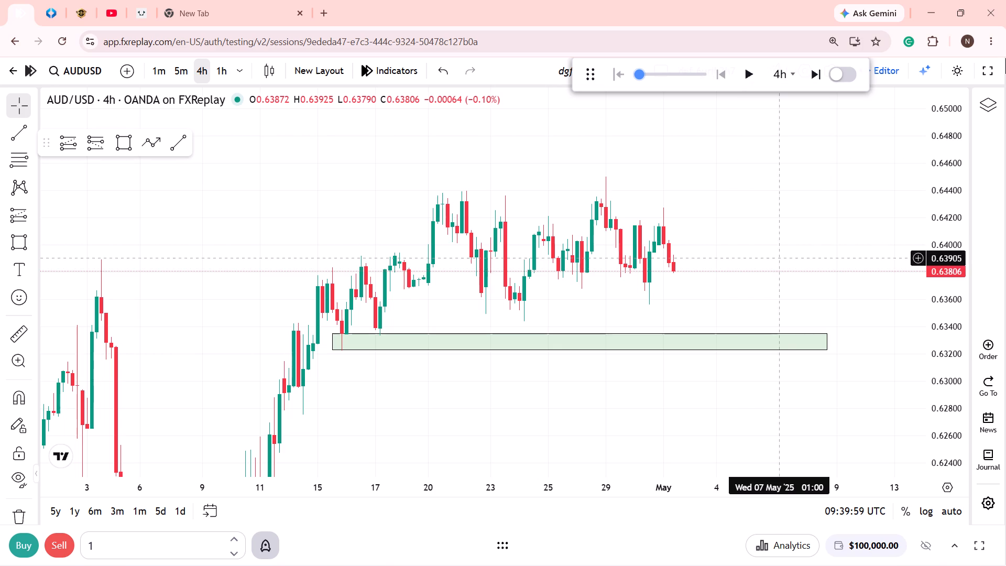
# Display the chart in full-screen mode.
pyautogui.click(985, 75)
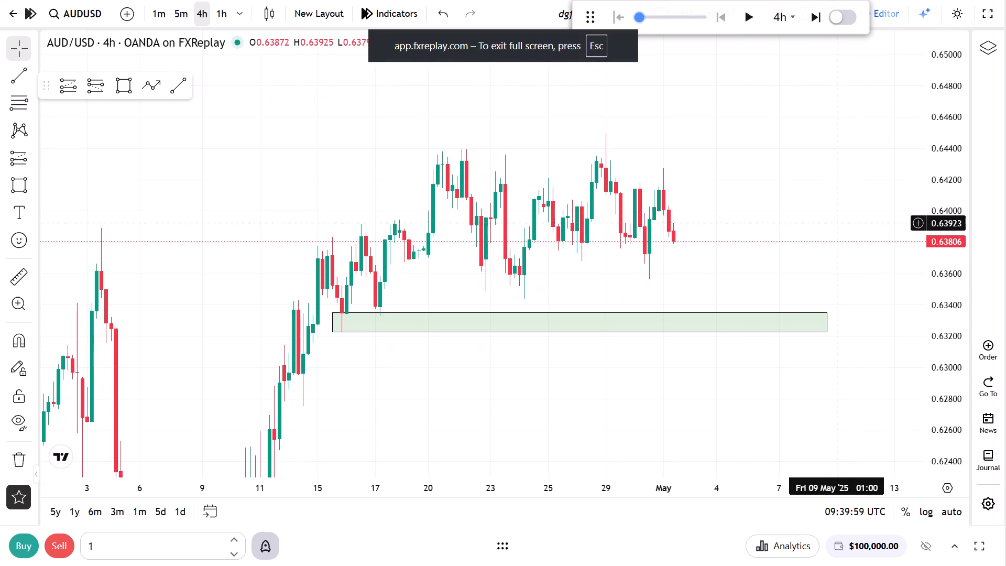
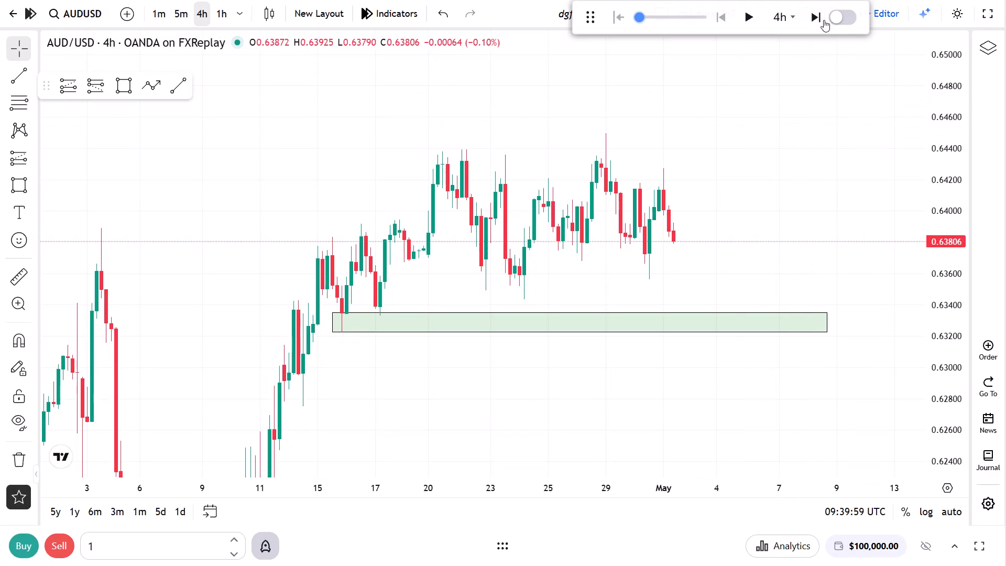
# Advance the replay in 4h steps to 20:59:59 UTC on 2 May 2025.
pyautogui.click(812, 13)
pyautogui.click(812, 13)
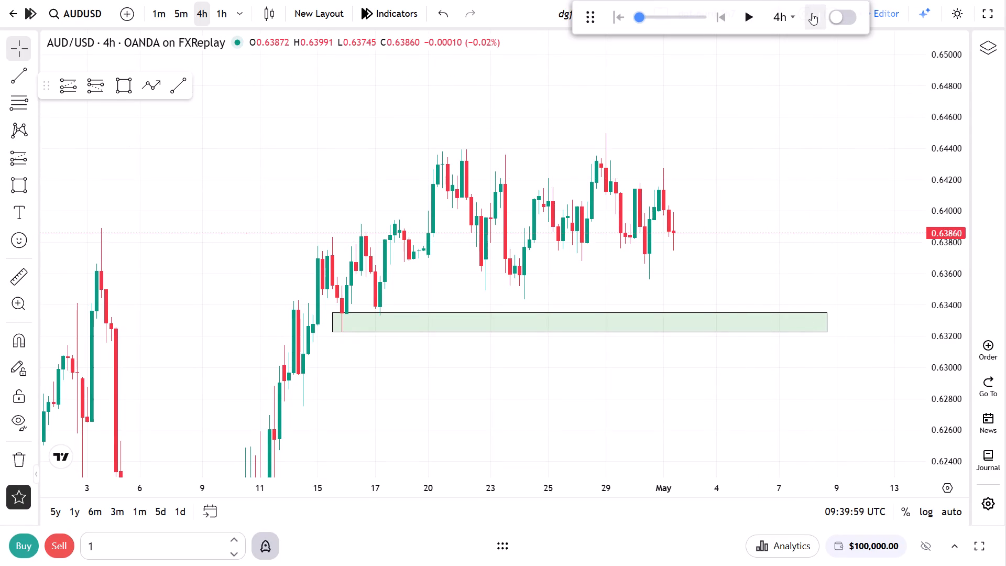
pyautogui.click(812, 13)
pyautogui.click(812, 13)
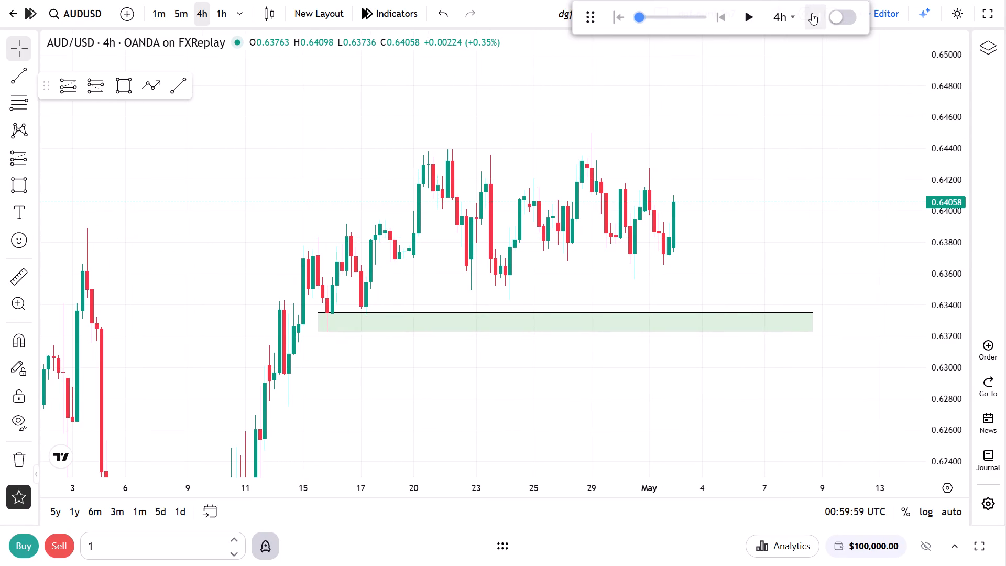
pyautogui.click(812, 13)
pyautogui.click(812, 13)
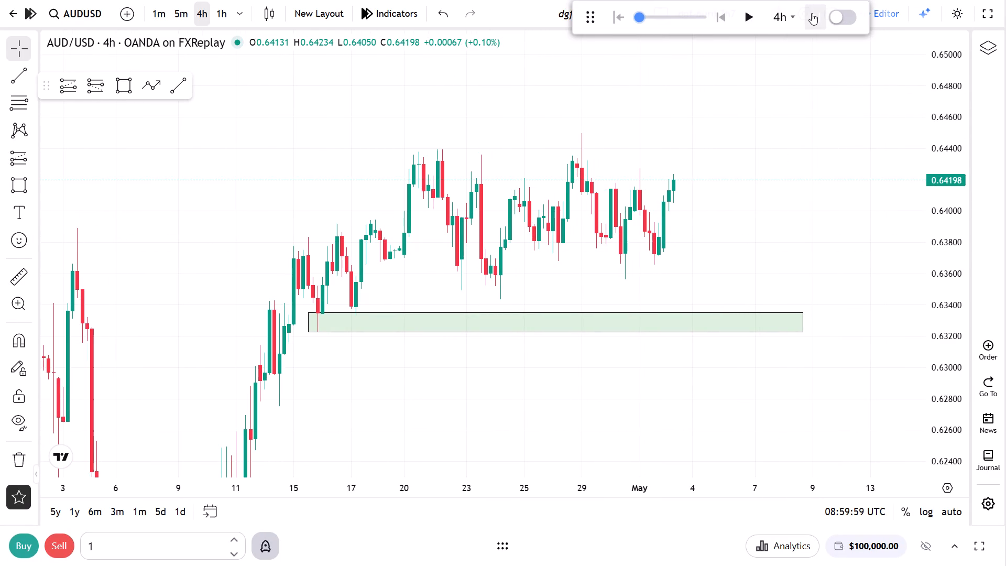
pyautogui.click(812, 13)
pyautogui.click(812, 13)
pyautogui.click(812, 13)
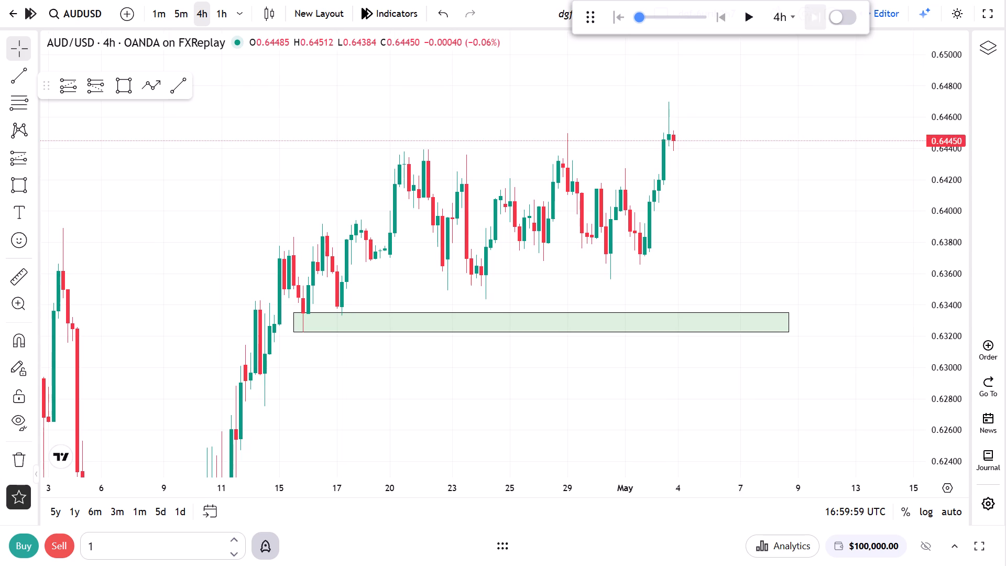
# Move the rectangle zone up to the broken resistance, spanning about 0.64436 to 0.64315.
pyautogui.moveTo(666, 205); pyautogui.dragTo(681, 247)
pyautogui.moveTo(672, 342); pyautogui.dragTo(689, 258)
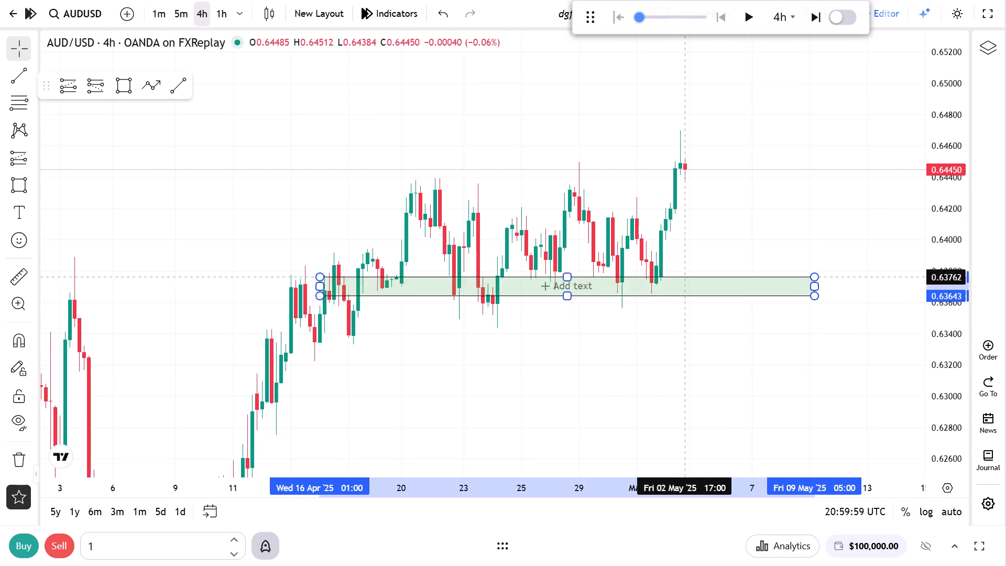
pyautogui.moveTo(689, 258); pyautogui.dragTo(717, 172)
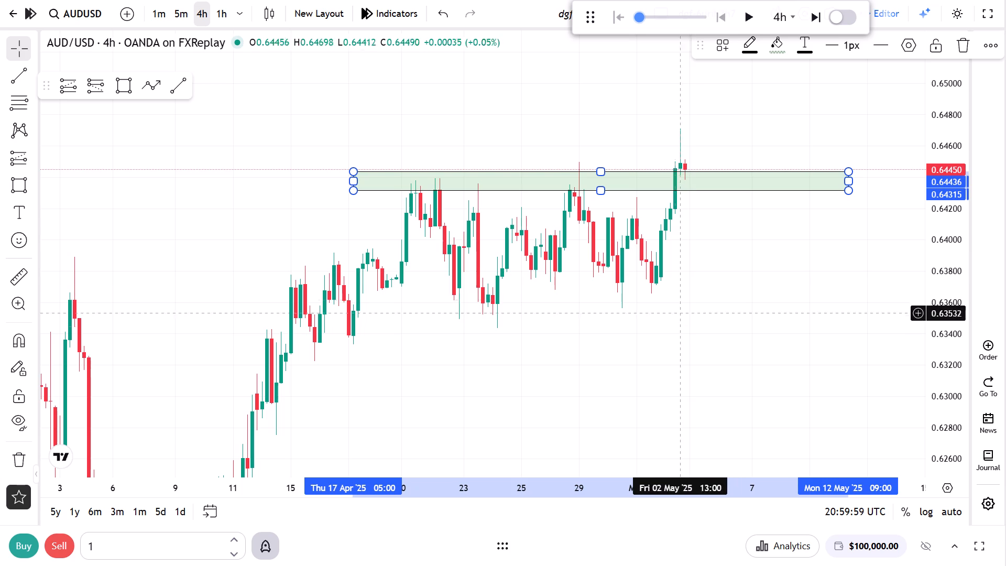
# Resize the zone to run from about 21 Apr to 6 May 2025, lower its top to about 0.64397, and deselect it.
pyautogui.moveTo(662, 371); pyautogui.dragTo(668, 459)
pyautogui.moveTo(961, 437); pyautogui.dragTo(991, 211)
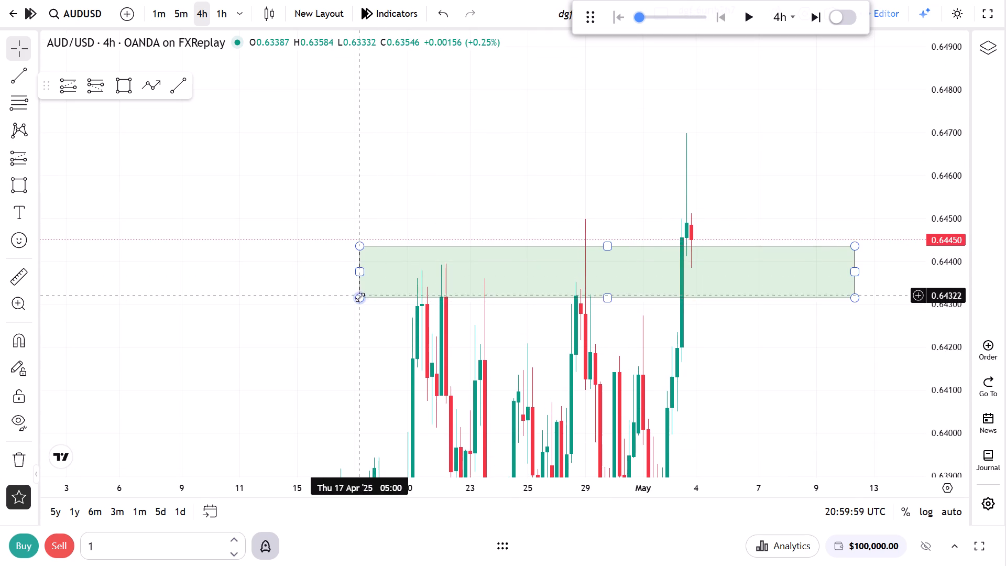
pyautogui.moveTo(360, 297); pyautogui.dragTo(427, 298)
pyautogui.moveTo(429, 247); pyautogui.dragTo(428, 263)
pyautogui.click(489, 220)
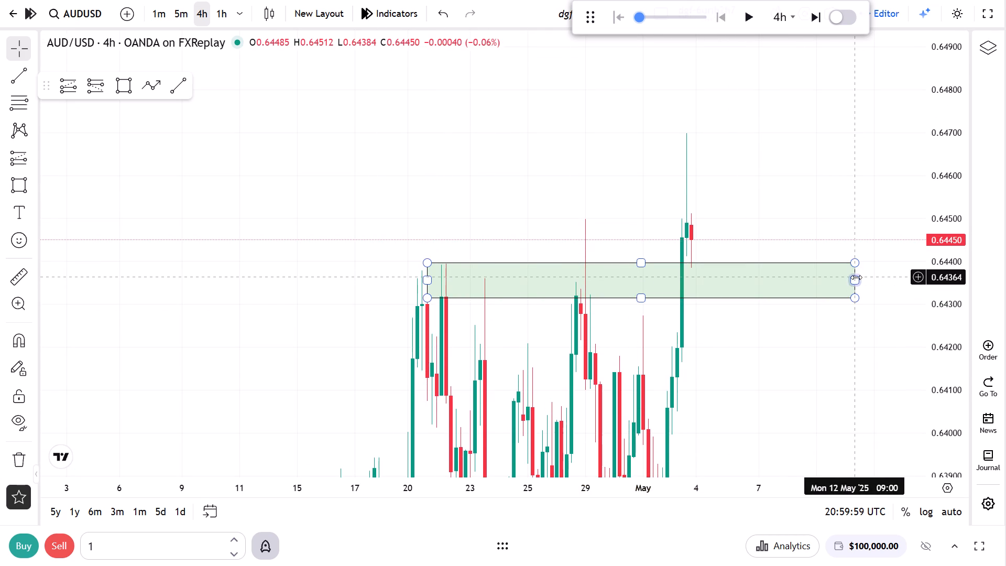
pyautogui.moveTo(856, 277); pyautogui.dragTo(730, 299)
pyautogui.click(697, 356)
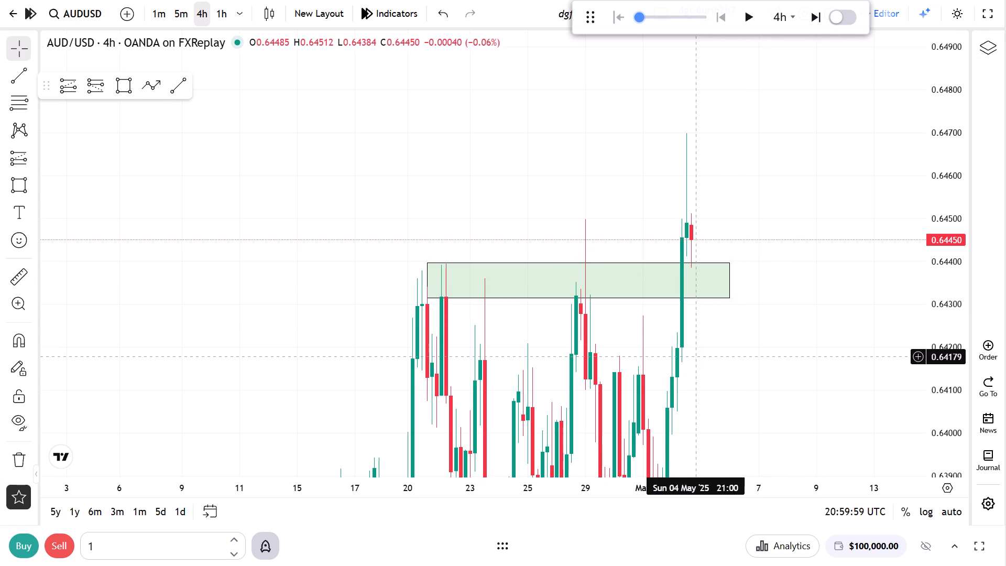
# Switch the chart to the 1m timeframe.
pyautogui.click(165, 20)
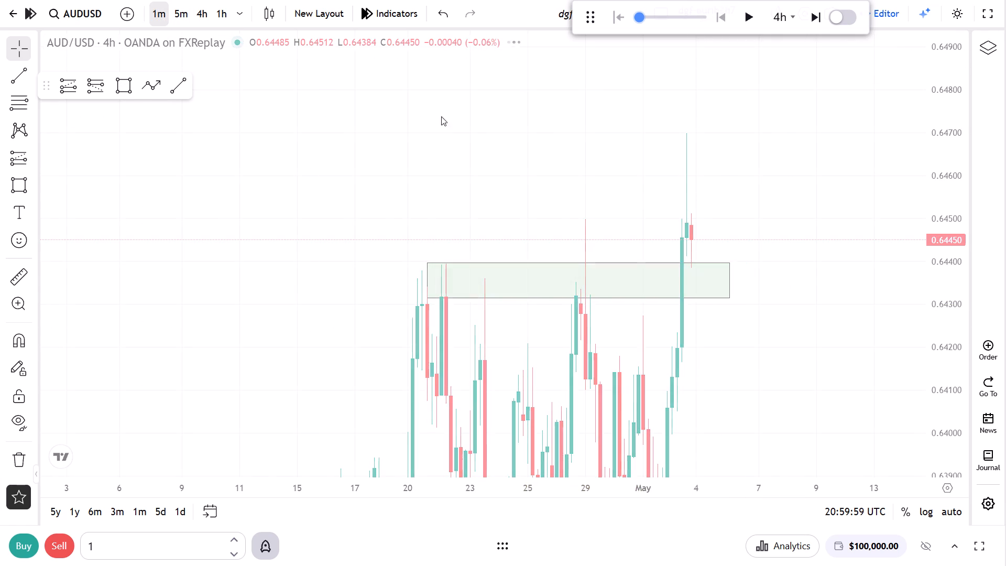
# Examine the 1-minute price action of 2 May 2025 around and above the zone's upper edge.
pyautogui.scroll(-11, 624, 396)
pyautogui.moveTo(666, 365); pyautogui.dragTo(691, 379)
pyautogui.moveTo(943, 427); pyautogui.dragTo(986, 42)
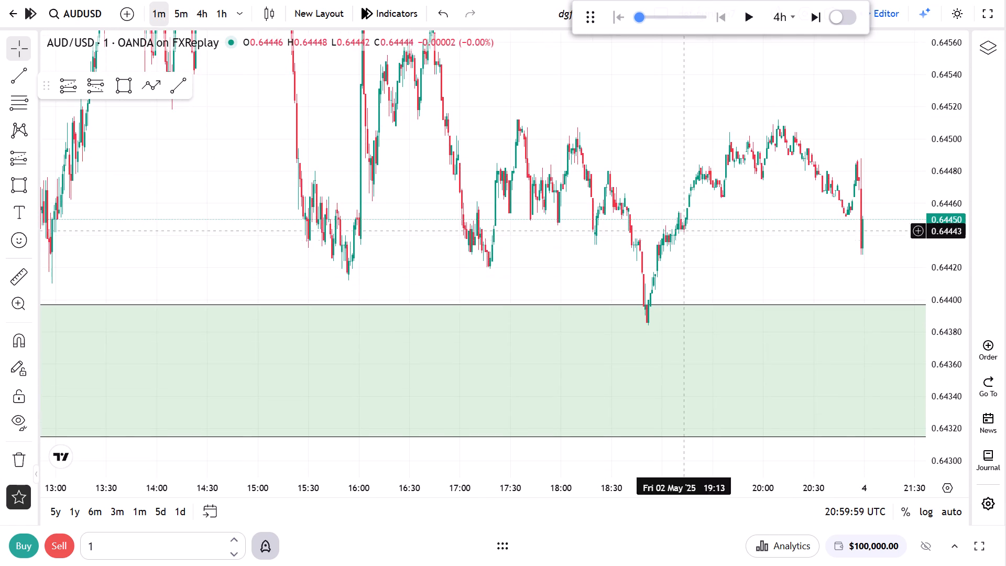
pyautogui.scroll(3, 649, 289)
pyautogui.moveTo(509, 233); pyautogui.dragTo(639, 380)
pyautogui.scroll(-5, 561, 355)
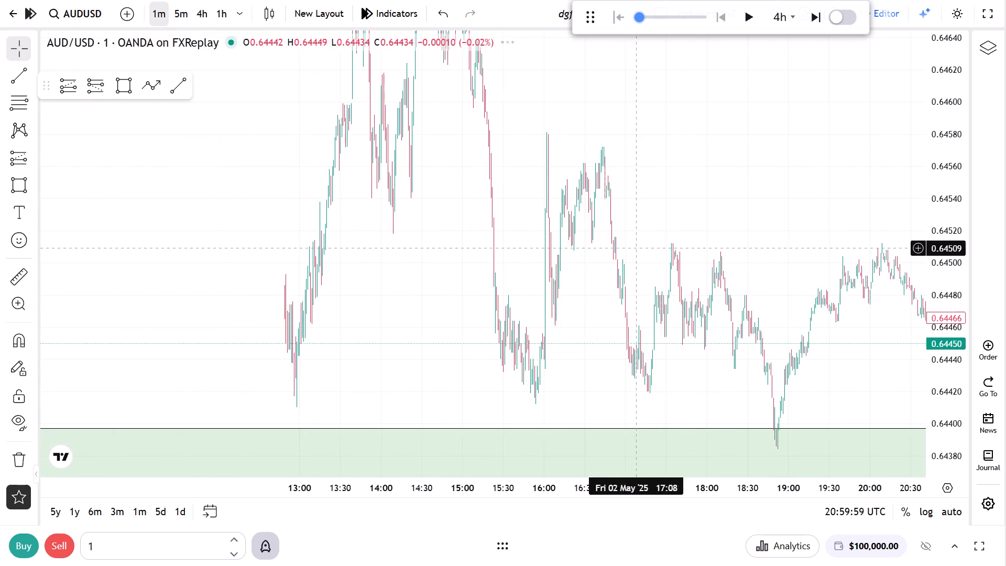
pyautogui.scroll(4, 559, 313)
pyautogui.scroll(2, 386, 374)
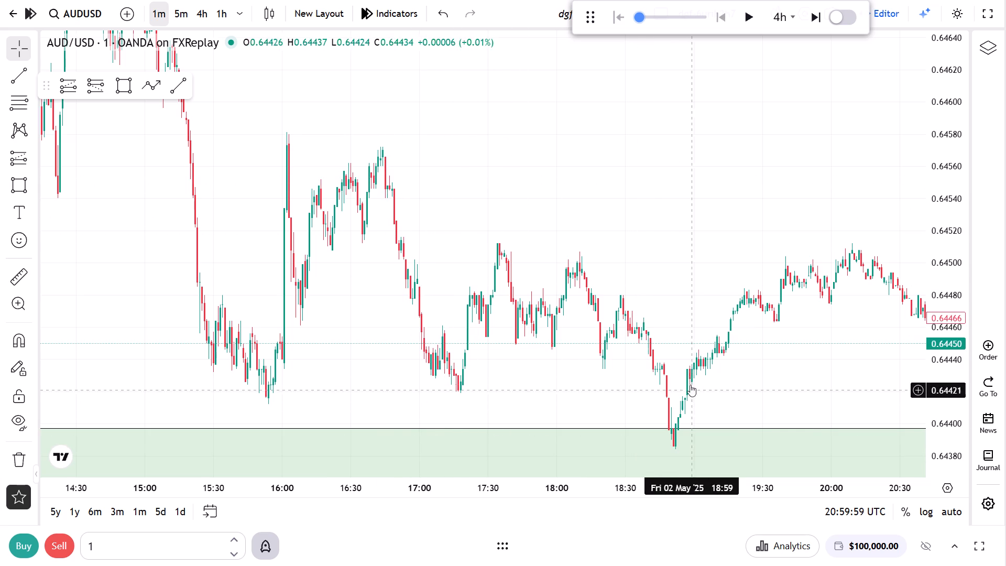
pyautogui.moveTo(690, 384); pyautogui.dragTo(543, 375)
pyautogui.click(577, 385)
pyautogui.moveTo(577, 385); pyautogui.dragTo(745, 382)
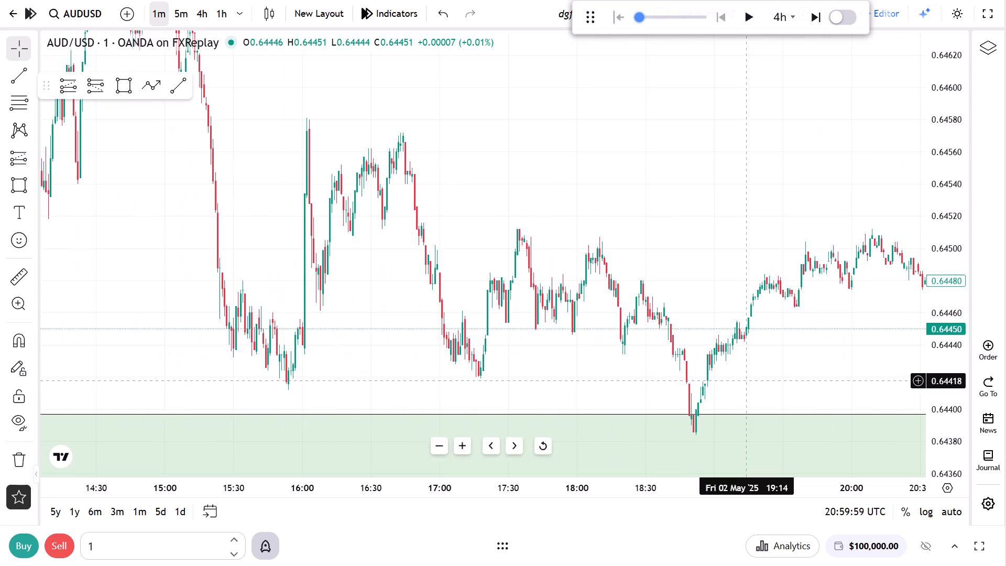
pyautogui.scroll(6, 745, 390)
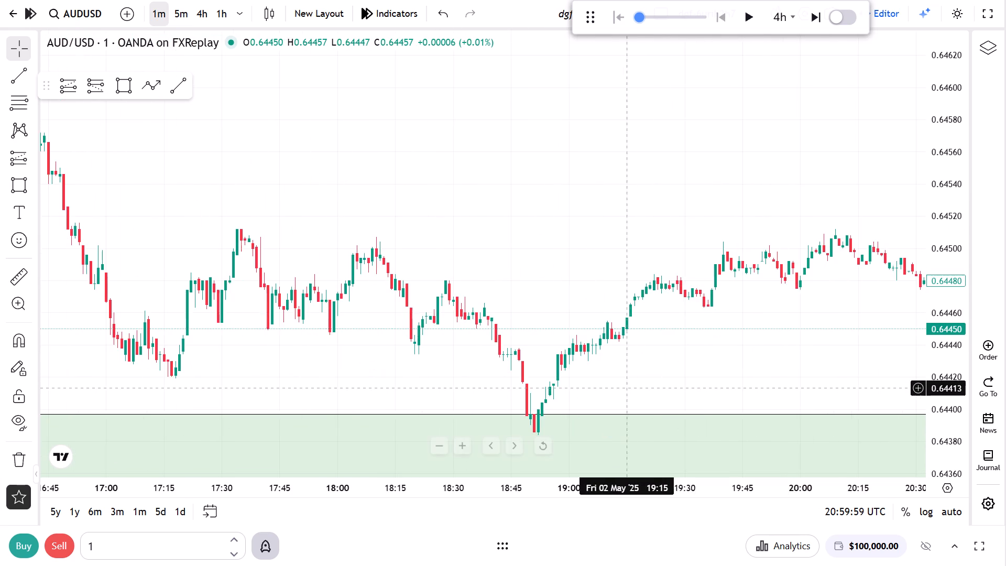
pyautogui.moveTo(626, 388); pyautogui.dragTo(452, 379)
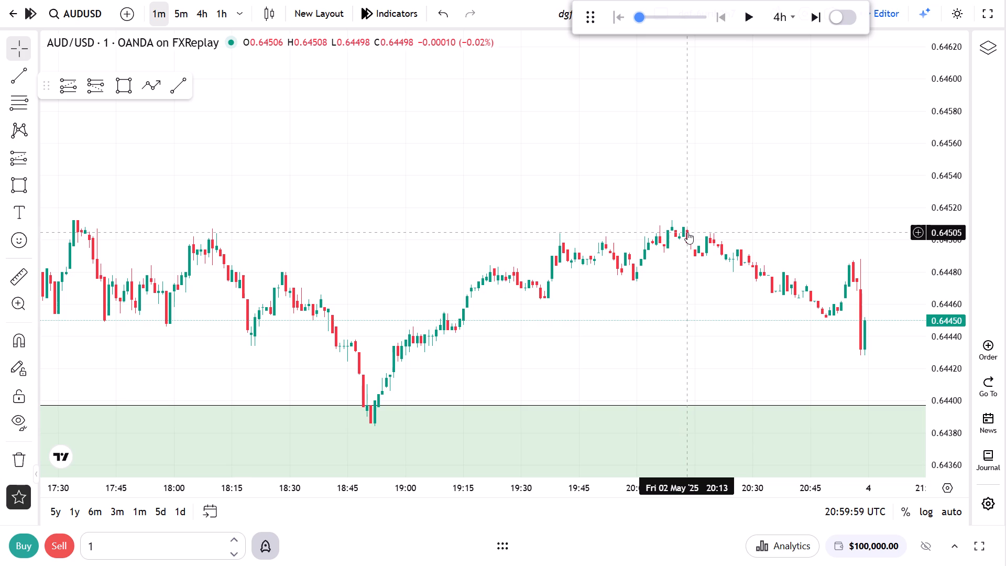
pyautogui.moveTo(675, 279); pyautogui.dragTo(611, 321)
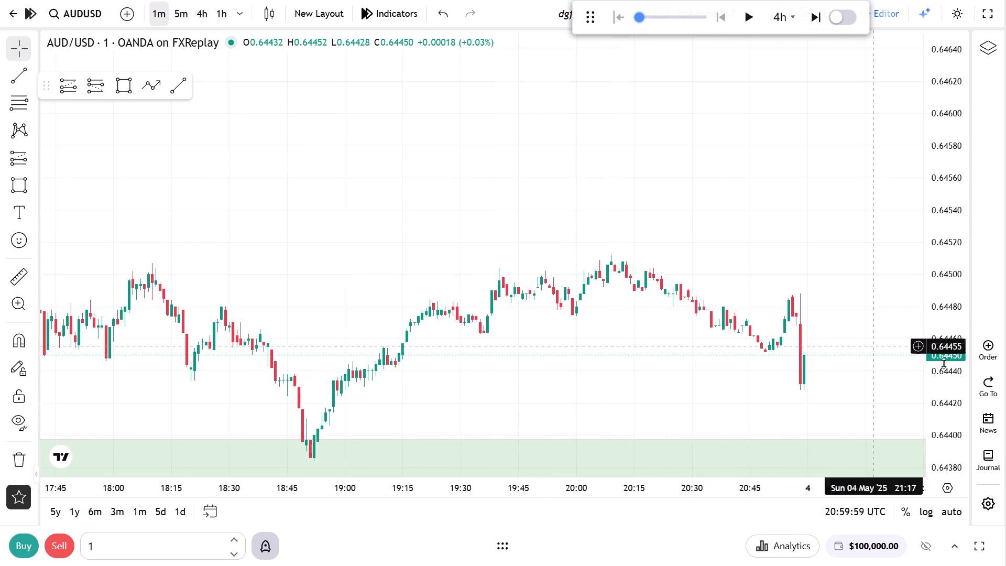
pyautogui.moveTo(948, 401); pyautogui.dragTo(964, 117)
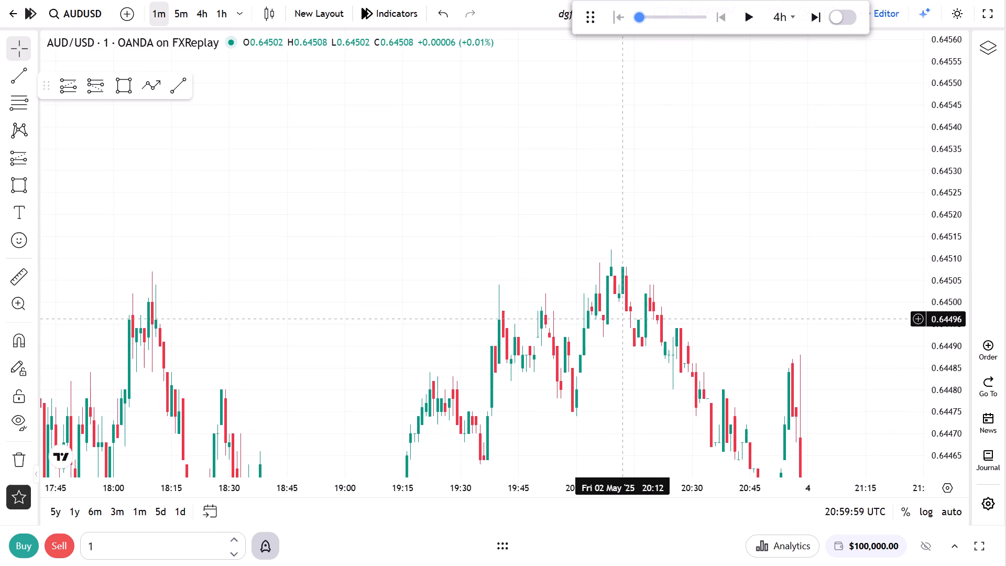
pyautogui.moveTo(622, 319); pyautogui.dragTo(613, 139)
pyautogui.scroll(-4, 659, 262)
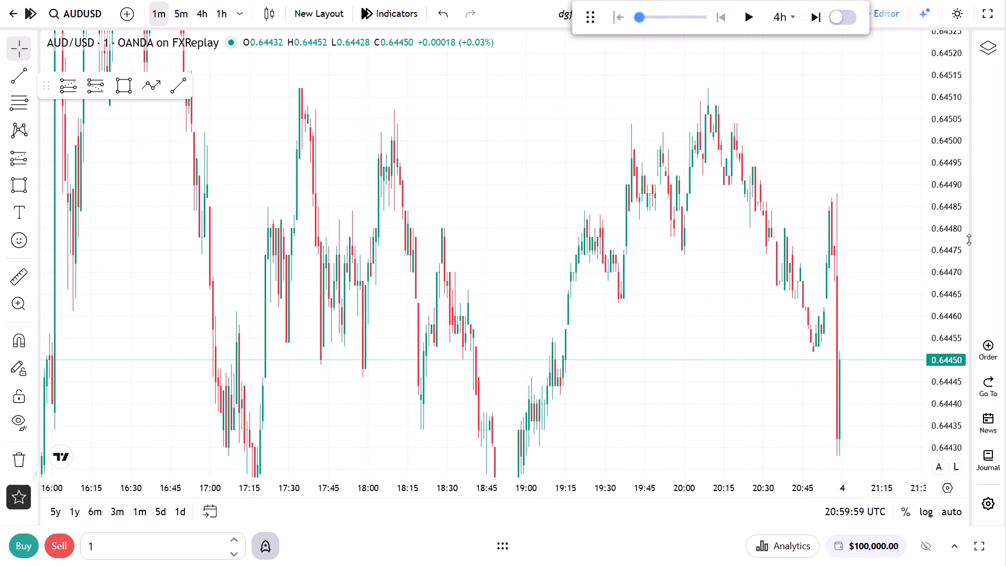
pyautogui.moveTo(969, 239); pyautogui.dragTo(930, 379)
pyautogui.moveTo(952, 265); pyautogui.dragTo(947, 371)
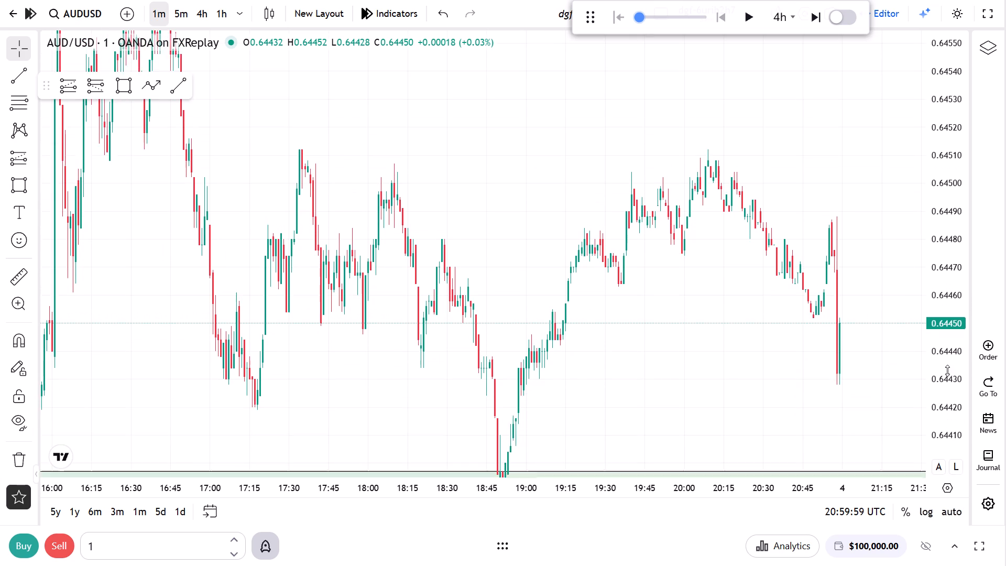
pyautogui.moveTo(947, 371); pyautogui.dragTo(950, 355)
pyautogui.scroll(4, 627, 393)
pyautogui.moveTo(591, 344); pyautogui.dragTo(526, 371)
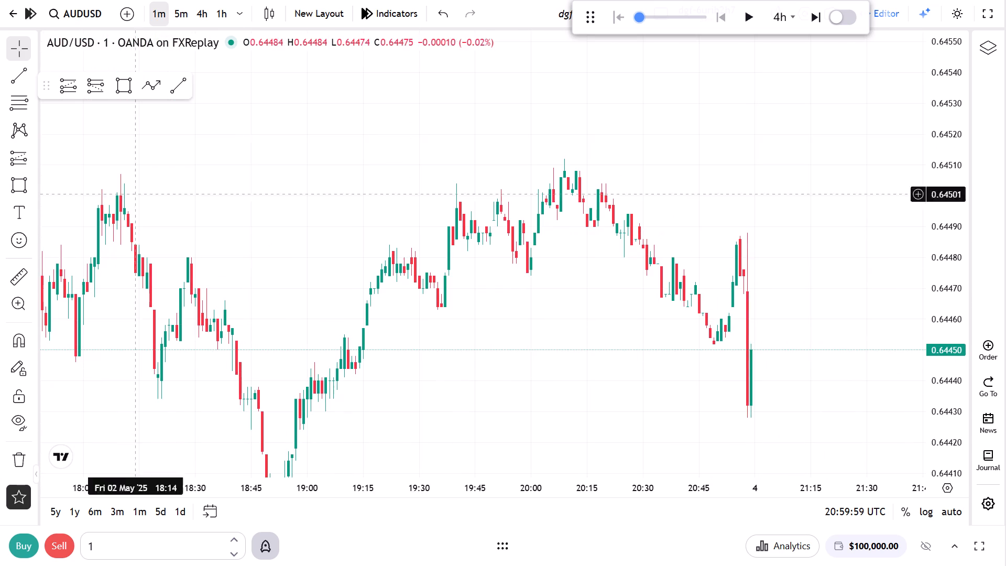
# Place a long position at 20:11 on 2 May 2025 with entry 0.64508 and extend its stop to about 0.64359.
pyautogui.click(79, 88)
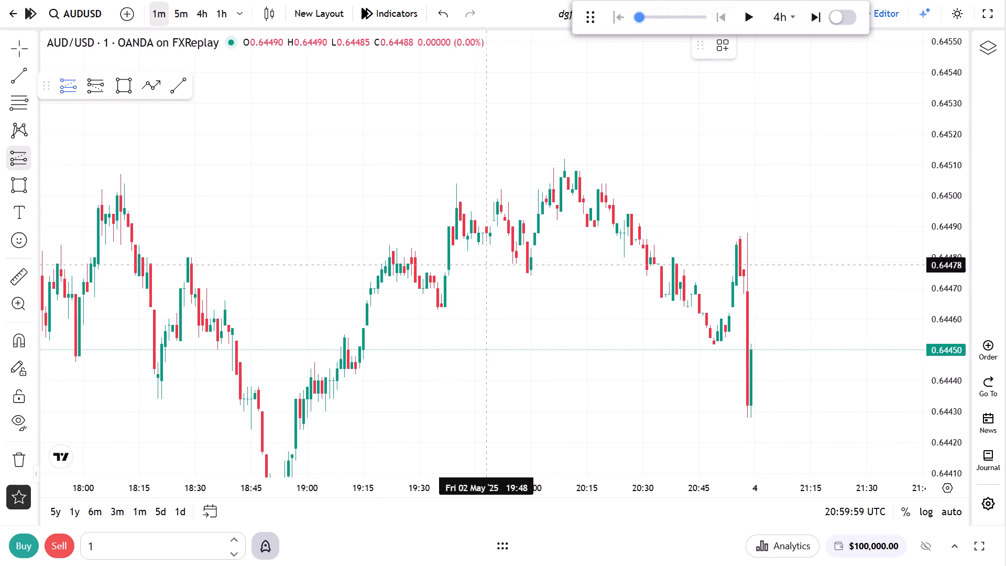
pyautogui.scroll(-4, 489, 266)
pyautogui.moveTo(952, 204); pyautogui.dragTo(923, 372)
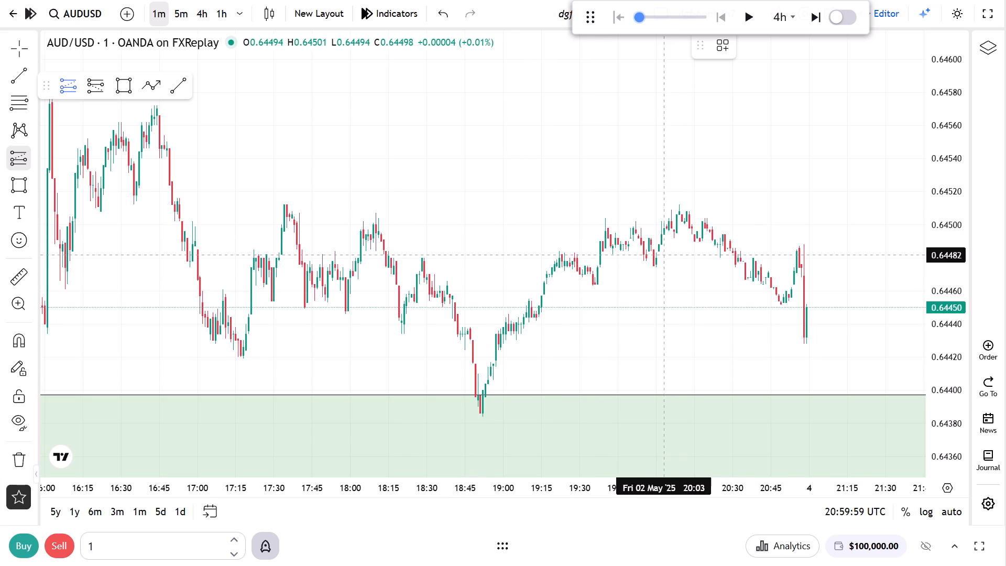
pyautogui.click(685, 211)
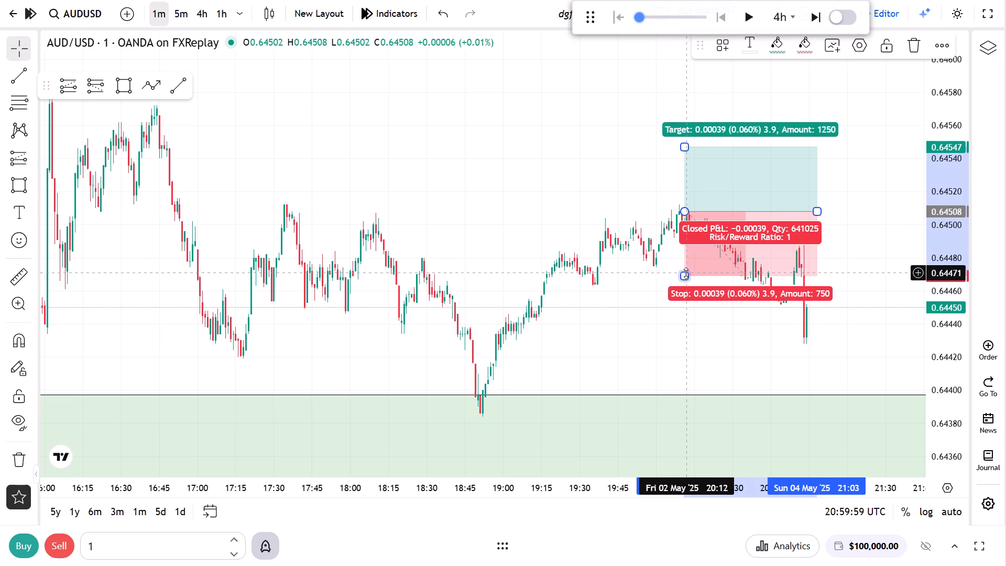
pyautogui.moveTo(686, 273); pyautogui.dragTo(674, 408)
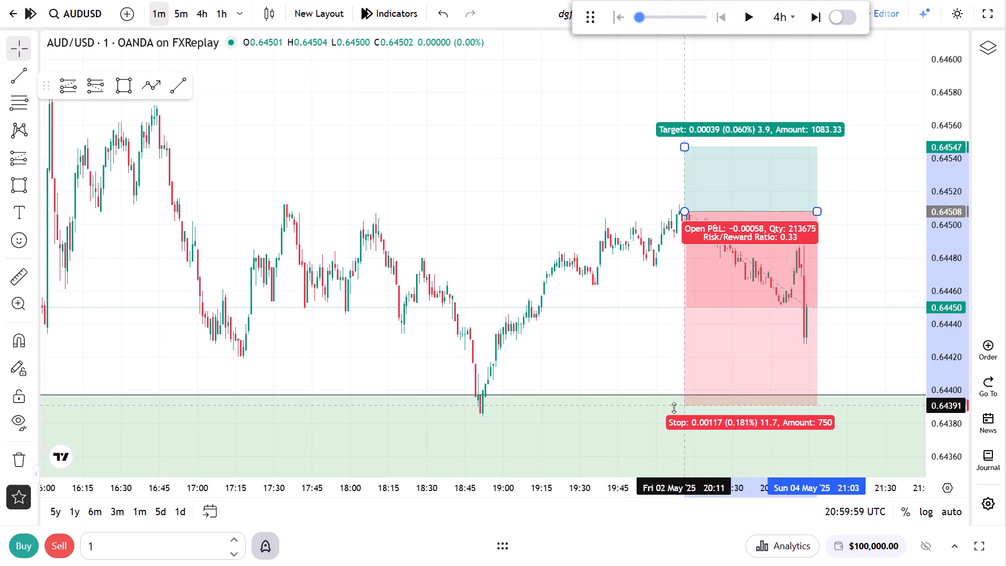
pyautogui.moveTo(674, 408); pyautogui.dragTo(672, 436)
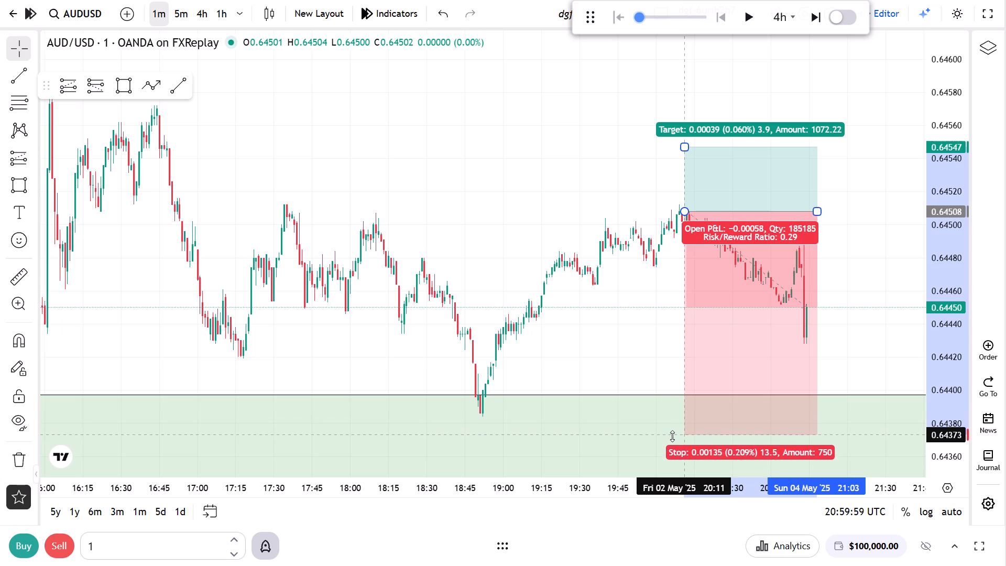
pyautogui.moveTo(672, 436); pyautogui.dragTo(671, 462)
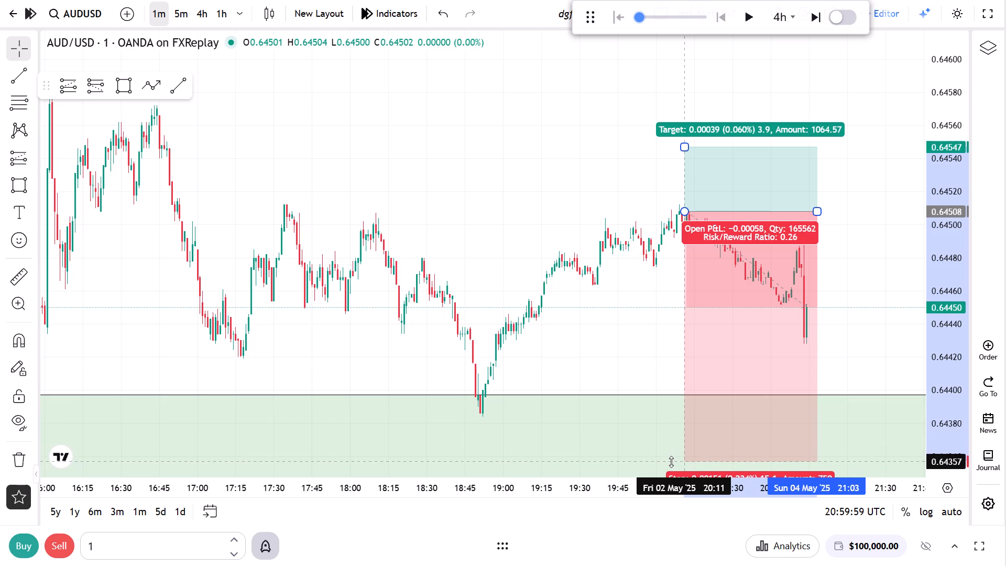
pyautogui.moveTo(671, 462); pyautogui.dragTo(671, 459)
# Advance the replay by one 4h step and view the new price action against the position and zone.
pyautogui.moveTo(653, 344); pyautogui.dragTo(486, 390)
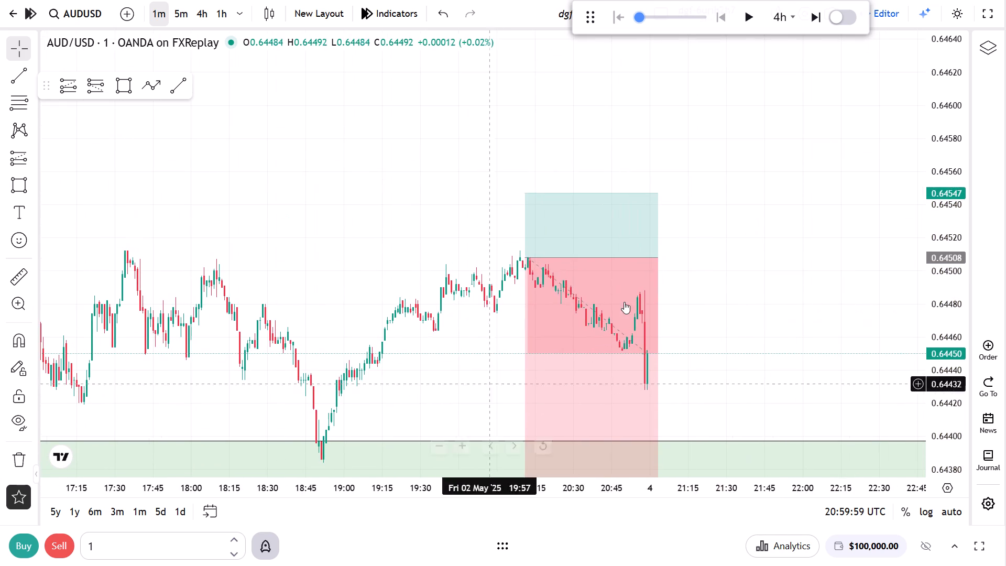
pyautogui.click(814, 15)
pyautogui.scroll(-5, 792, 267)
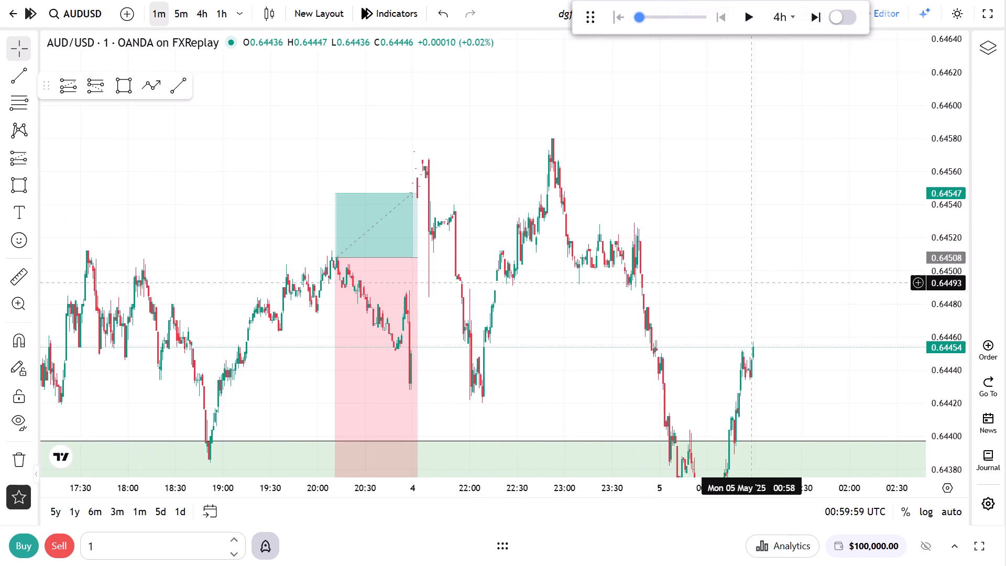
pyautogui.moveTo(690, 307); pyautogui.dragTo(840, 98)
pyautogui.moveTo(964, 127); pyautogui.dragTo(945, 298)
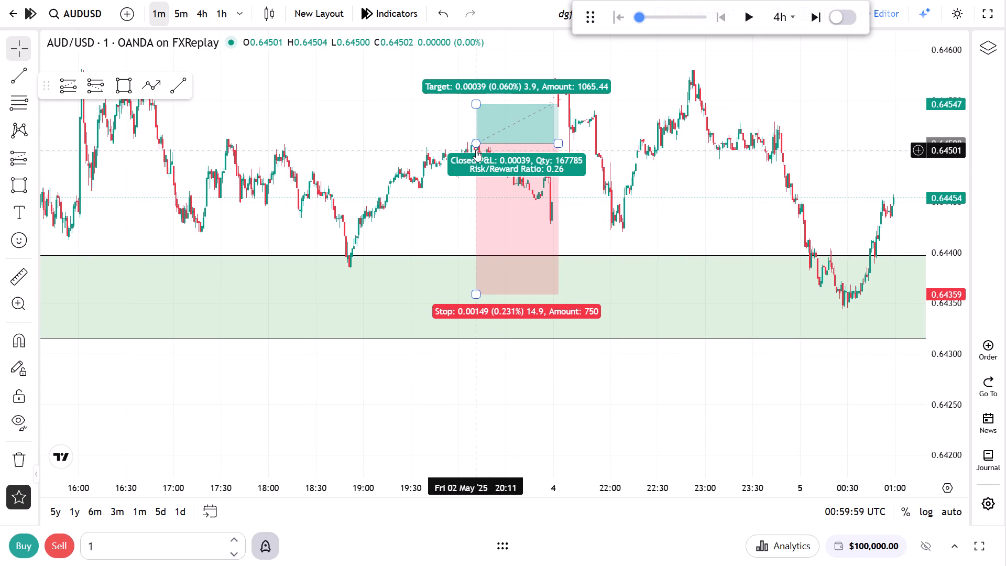
# Set the chart's time zone to (UTC+5:30) Kolkata.
pyautogui.click(848, 509)
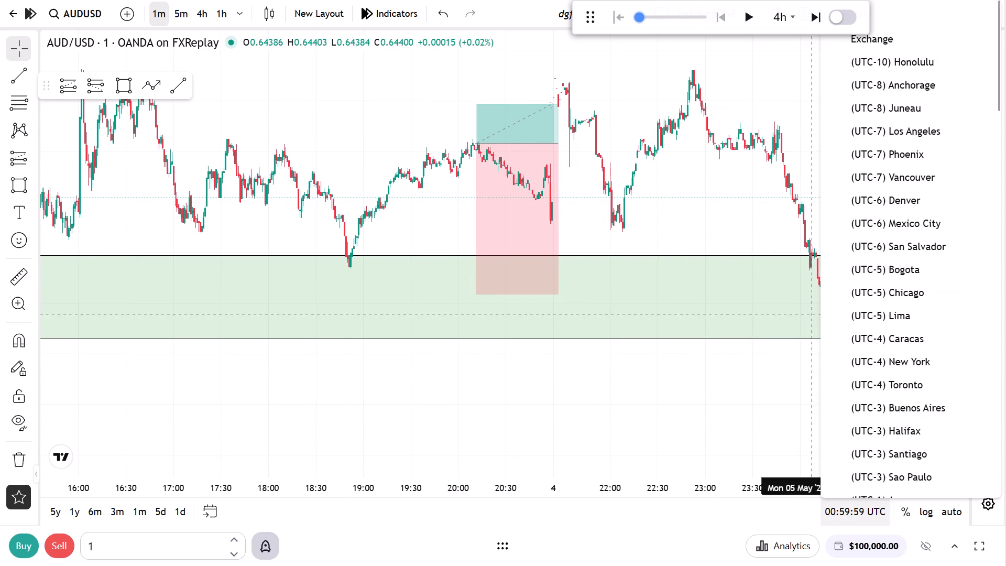
pyautogui.scroll(-6, 819, 276)
pyautogui.scroll(-20, 889, 313)
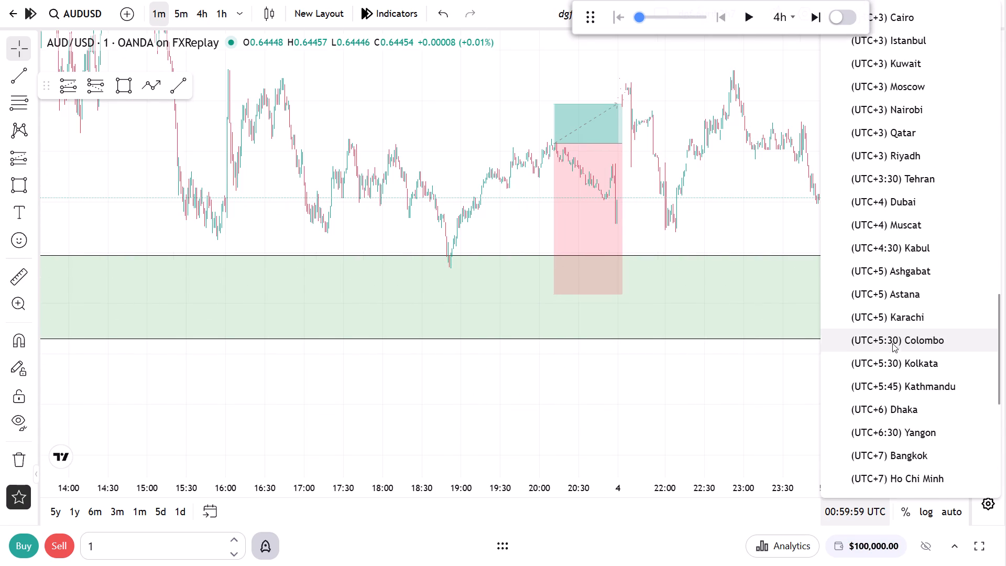
pyautogui.scroll(-2, 892, 343)
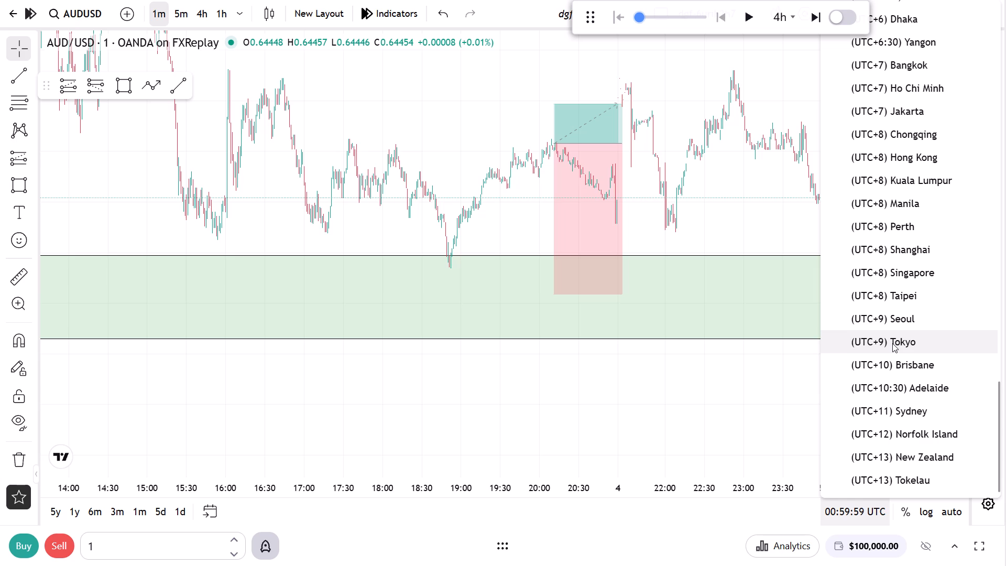
pyautogui.scroll(-3, 892, 343)
pyautogui.scroll(4, 890, 334)
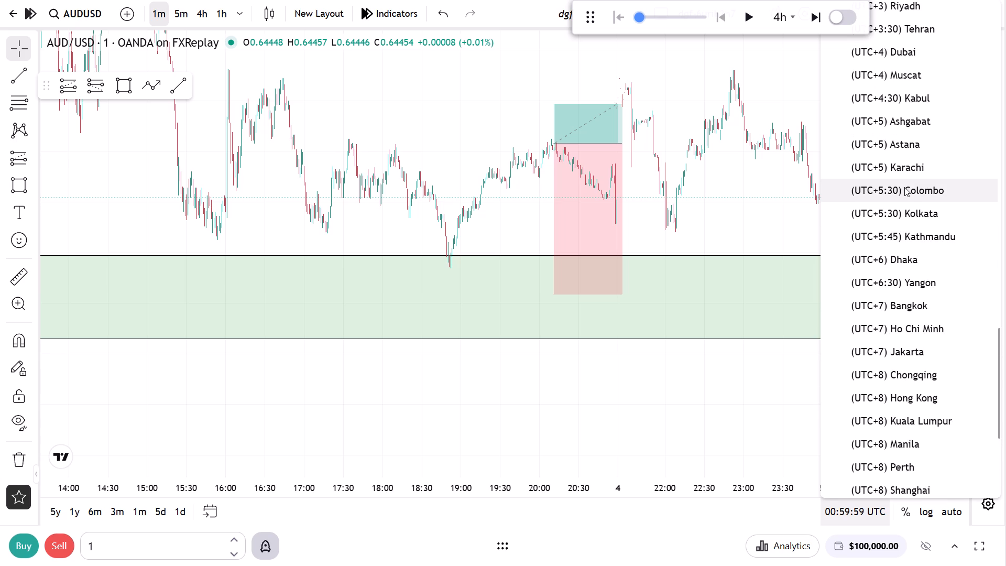
pyautogui.click(914, 208)
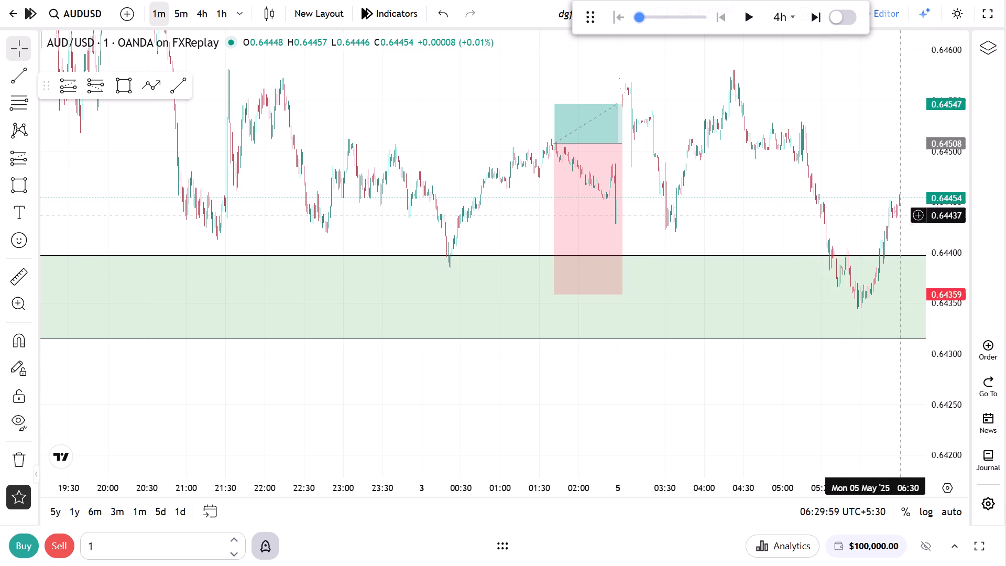
# Delete the long position with entry 0.64508 from the 1m chart.
pyautogui.scroll(-3, 647, 287)
pyautogui.moveTo(571, 209); pyautogui.dragTo(733, 273)
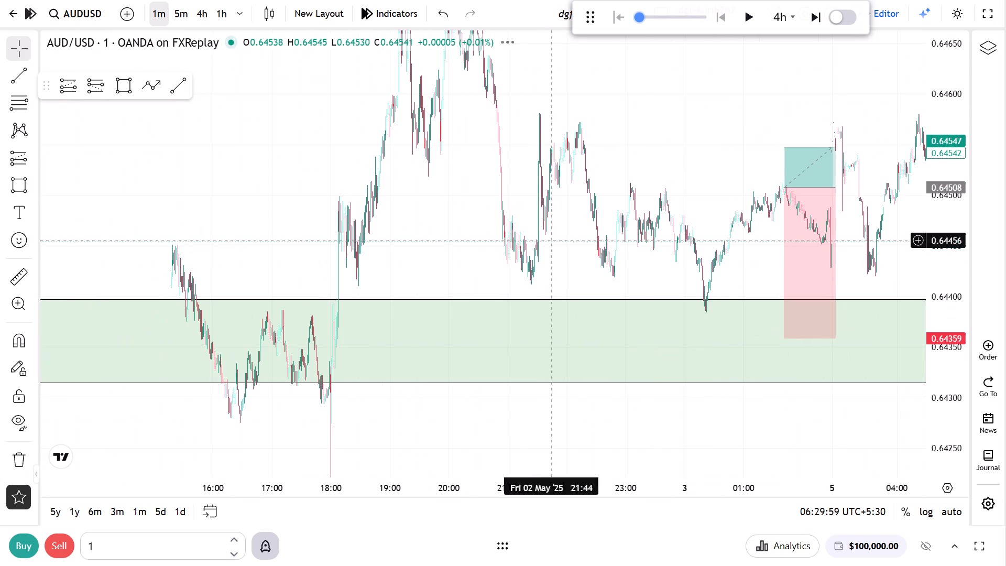
pyautogui.moveTo(963, 203); pyautogui.dragTo(961, 338)
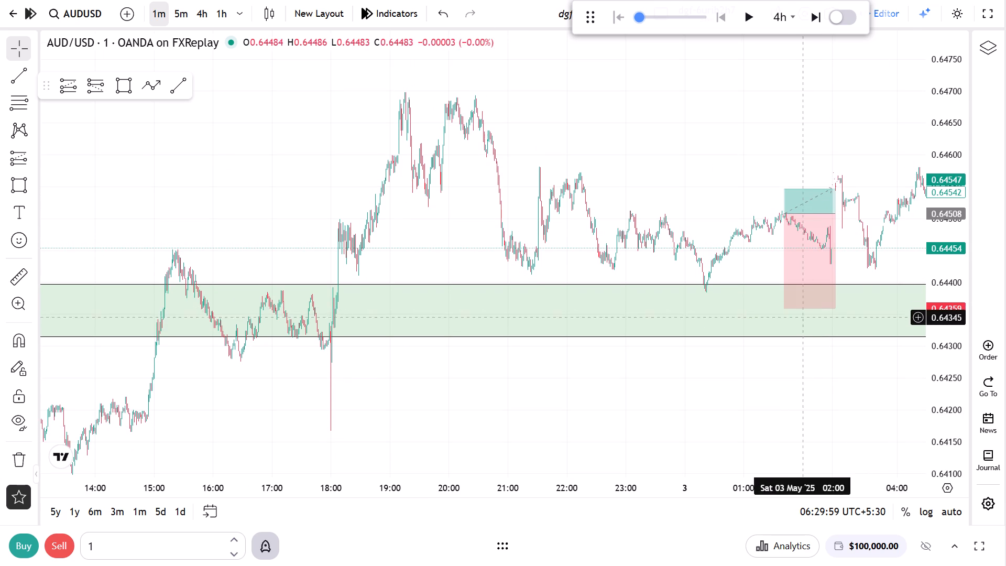
pyautogui.click(800, 262)
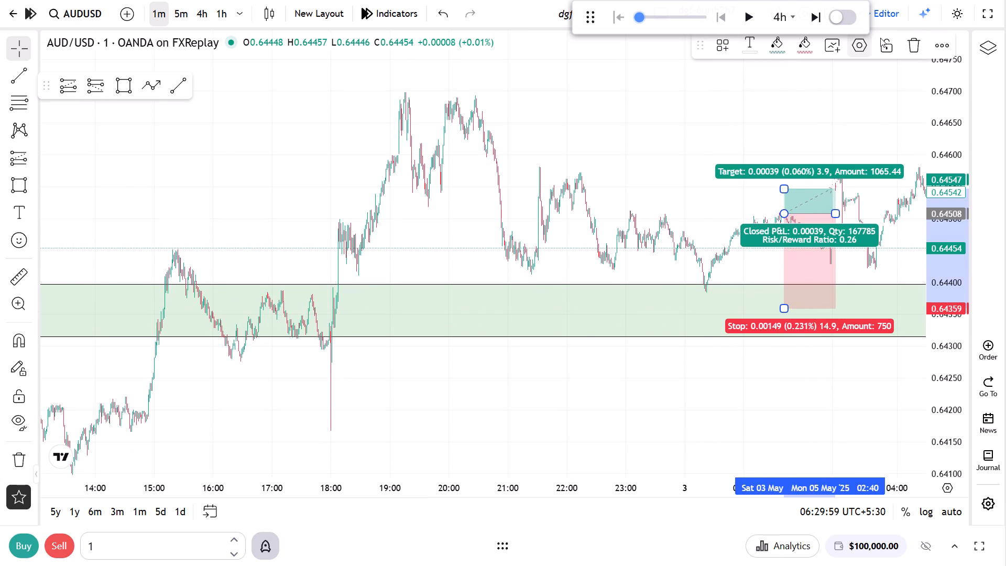
pyautogui.click(909, 37)
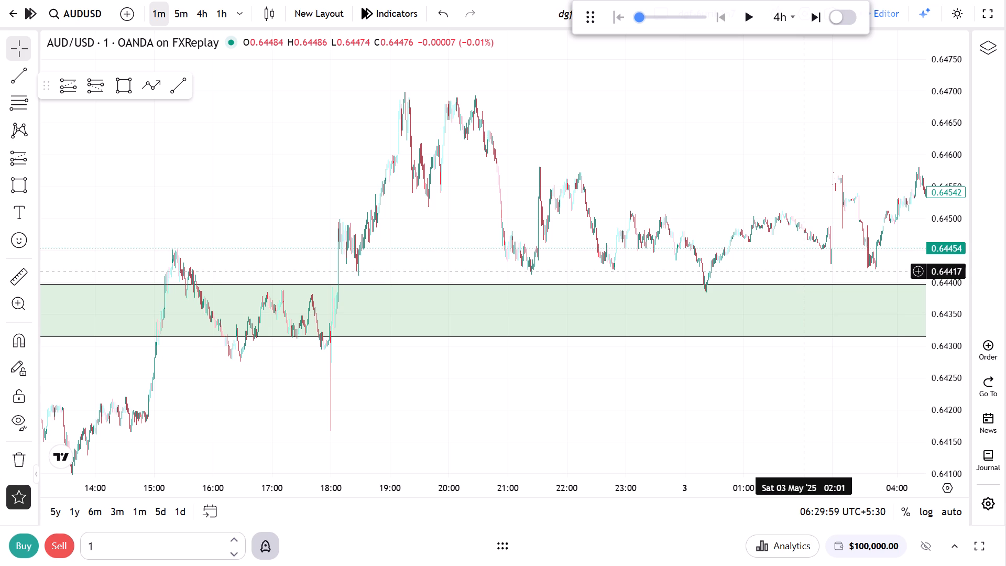
# Advance the replay by one 4h candle on the 4h chart and view the new price action on the 1m chart.
pyautogui.click(203, 17)
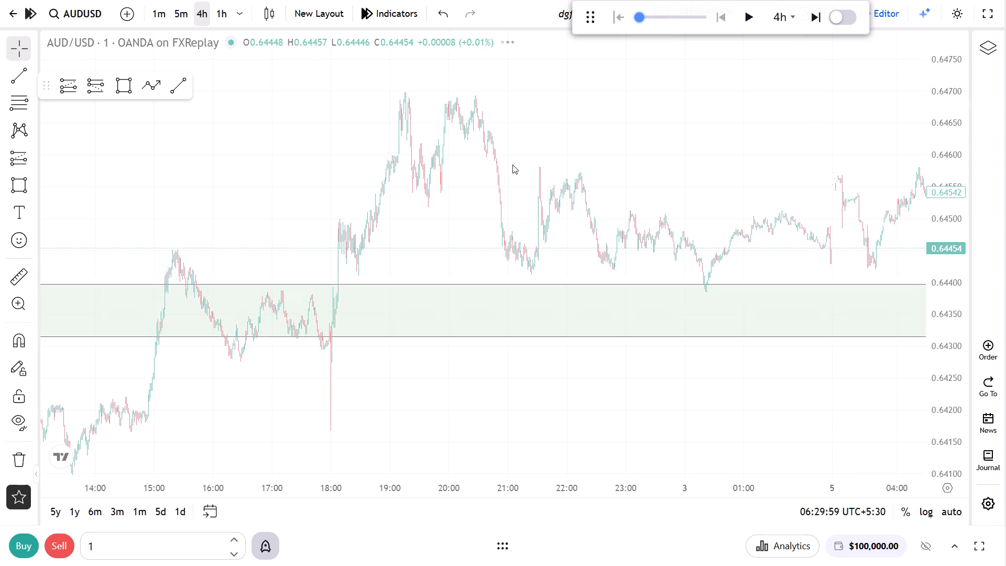
pyautogui.moveTo(955, 279); pyautogui.dragTo(930, 388)
pyautogui.scroll(12, 757, 406)
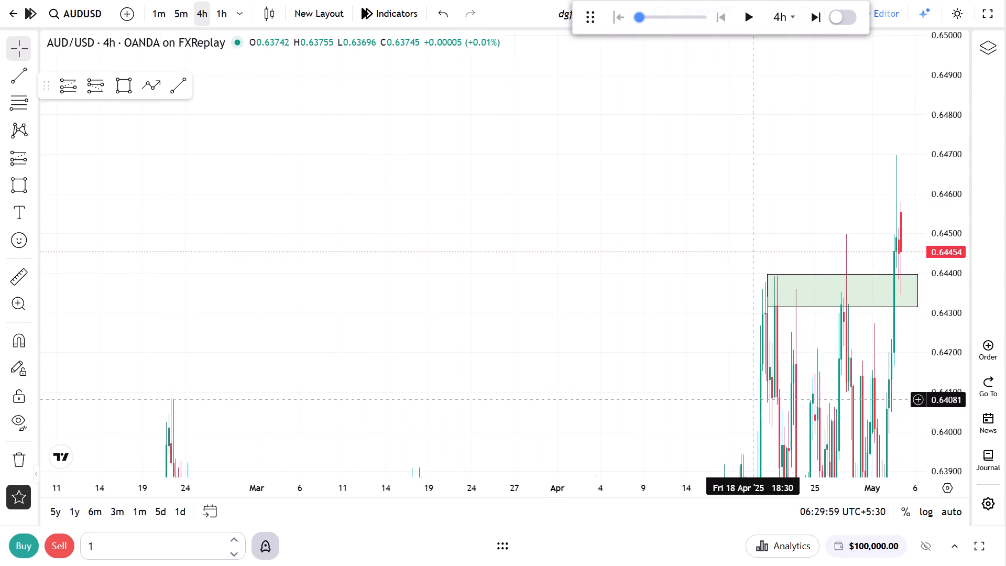
pyautogui.scroll(19, 753, 402)
pyautogui.click(816, 12)
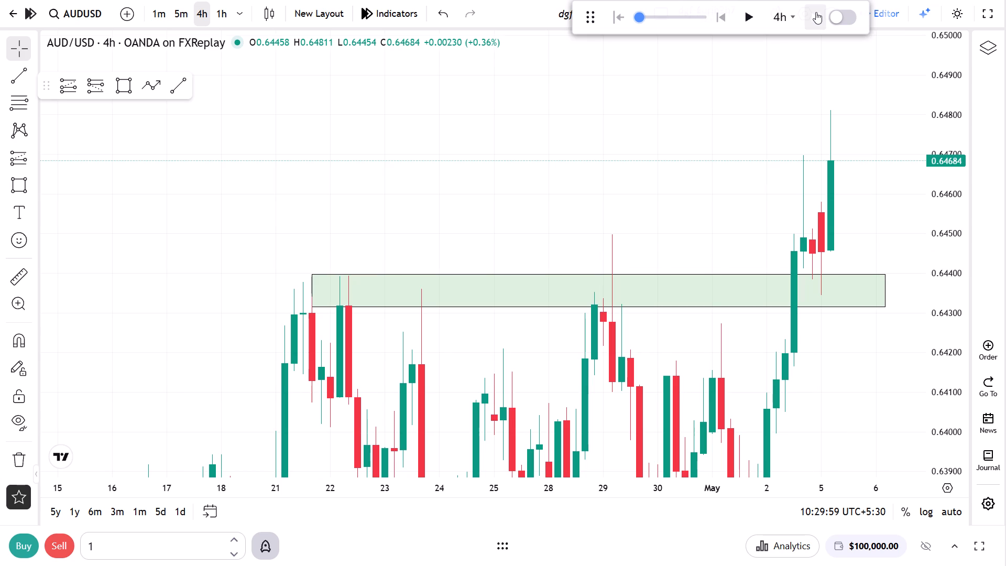
pyautogui.click(164, 15)
pyautogui.scroll(-16, 693, 268)
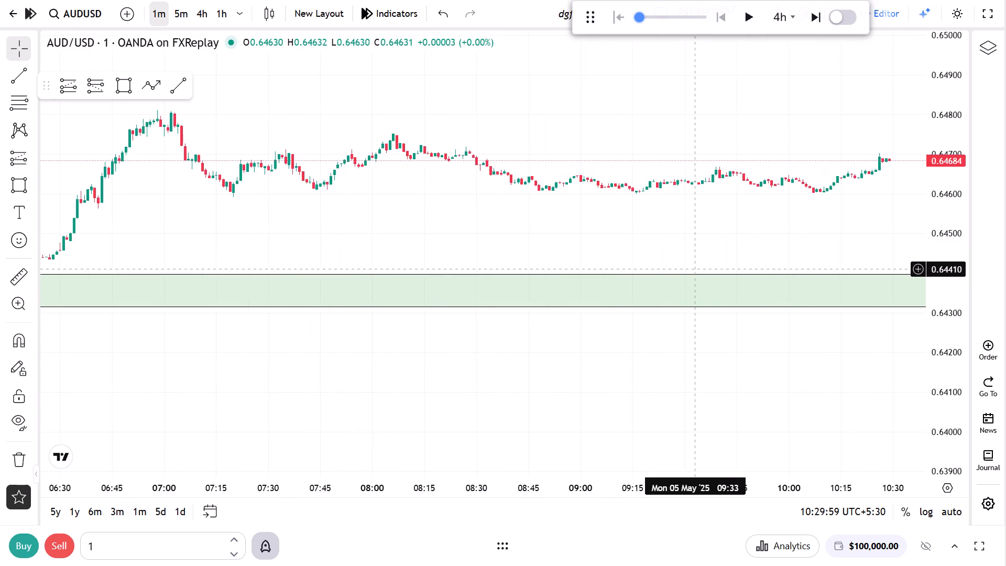
pyautogui.scroll(-6, 694, 269)
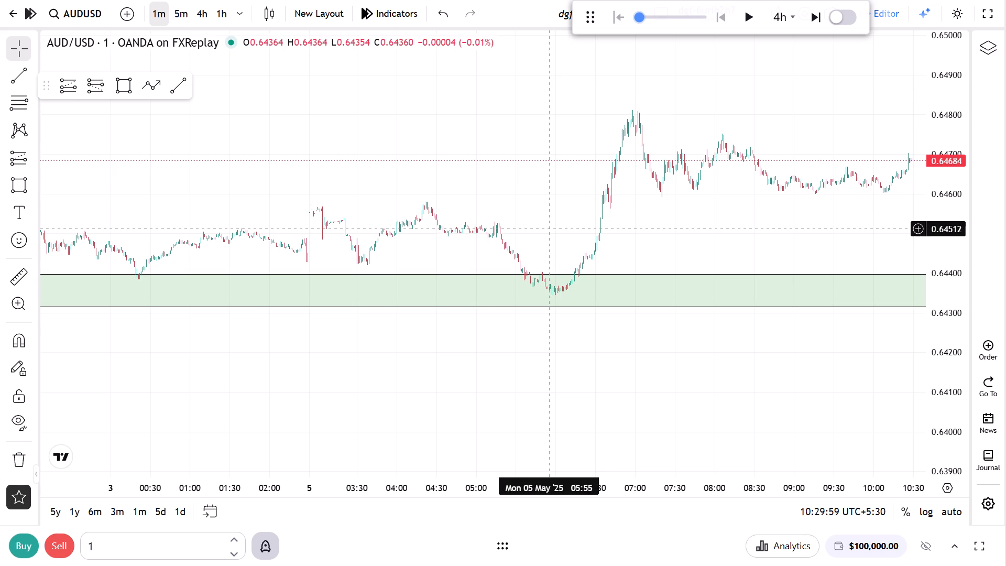
# Play the replay on the 4h chart until 13 May 2025 and pause it there.
pyautogui.click(198, 13)
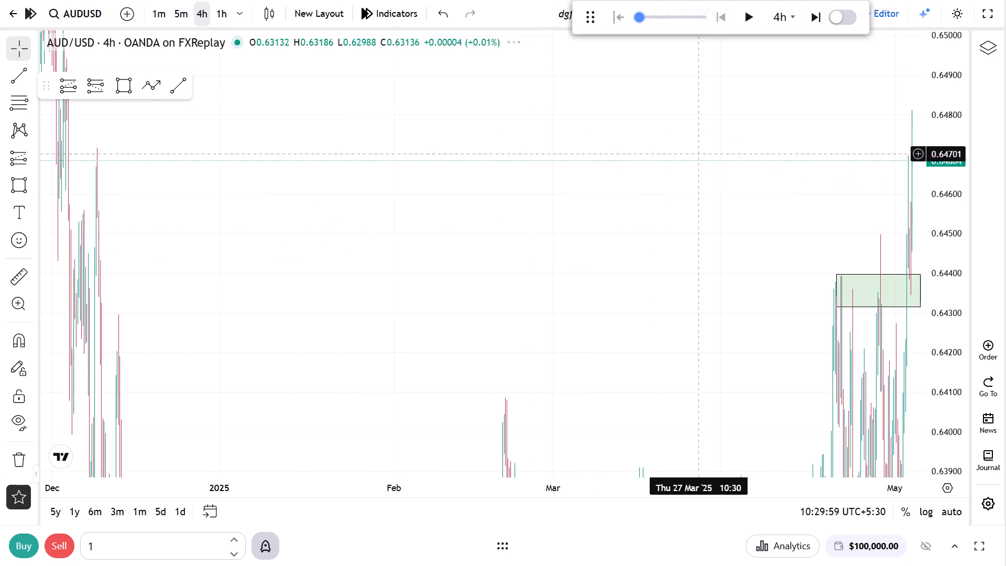
pyautogui.scroll(15, 701, 219)
pyautogui.click(741, 19)
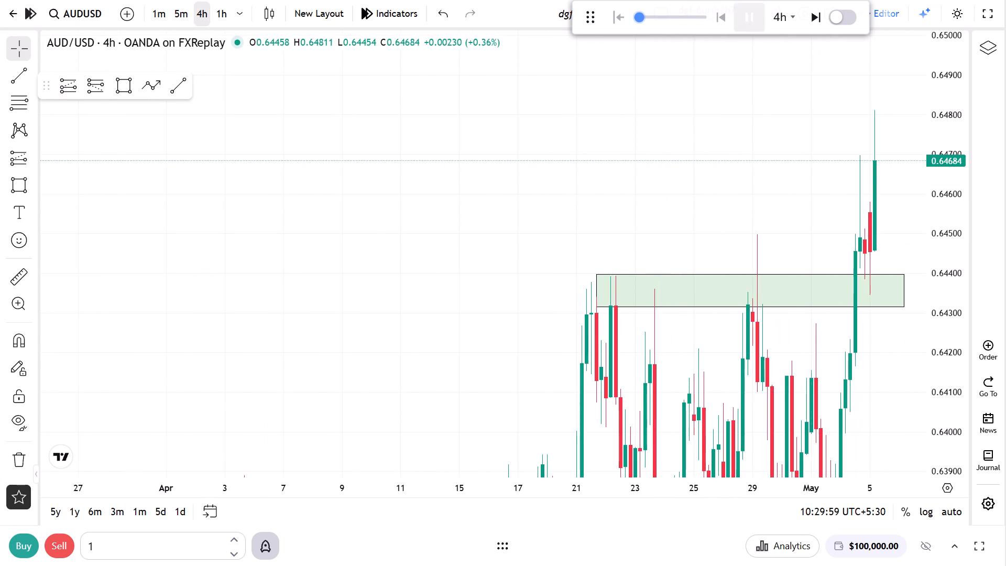
pyautogui.moveTo(965, 125); pyautogui.dragTo(911, 275)
pyautogui.moveTo(849, 344); pyautogui.dragTo(698, 330)
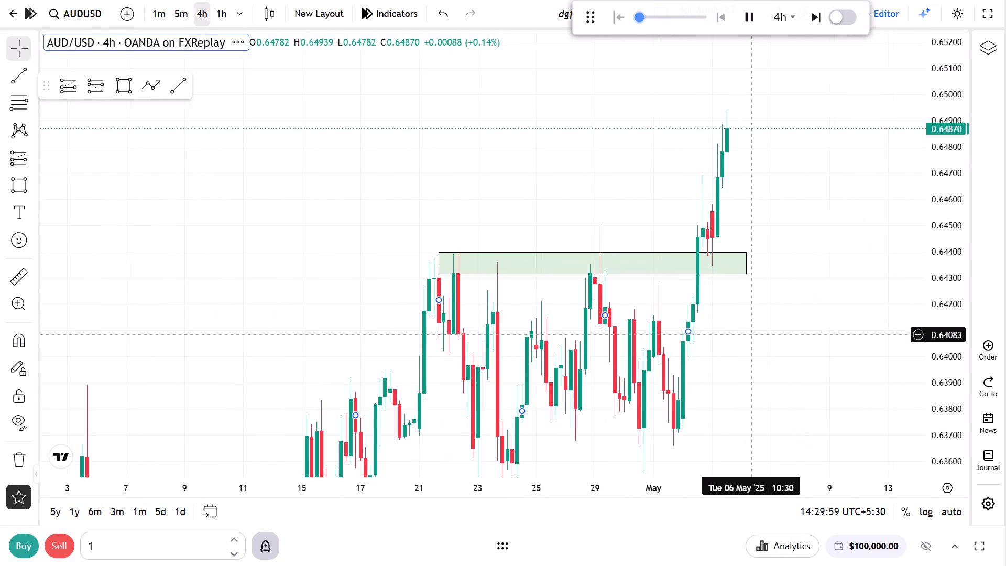
pyautogui.moveTo(753, 333); pyautogui.dragTo(749, 383)
pyautogui.moveTo(799, 306); pyautogui.dragTo(806, 330)
pyautogui.moveTo(805, 331); pyautogui.dragTo(824, 273)
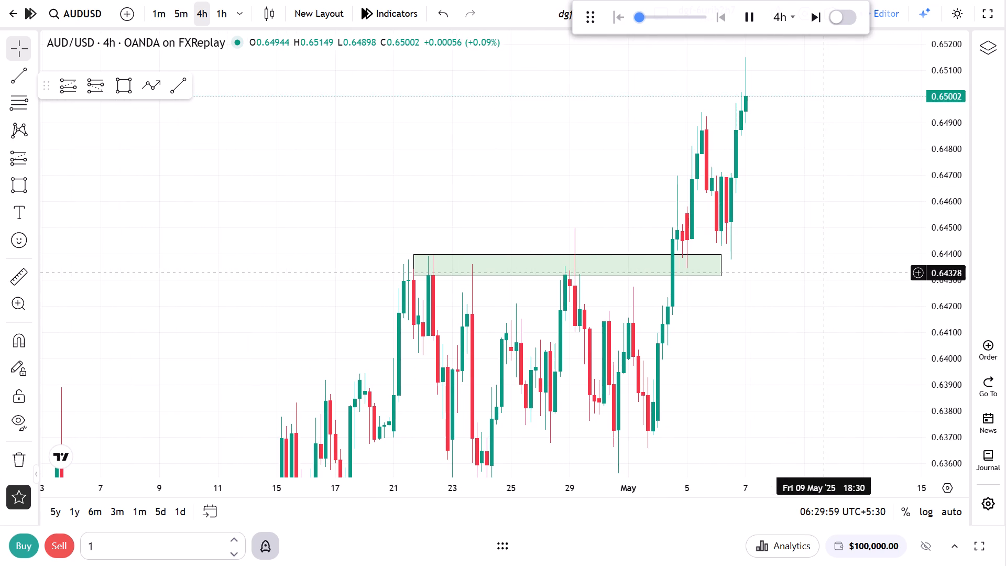
pyautogui.moveTo(826, 276); pyautogui.dragTo(828, 367)
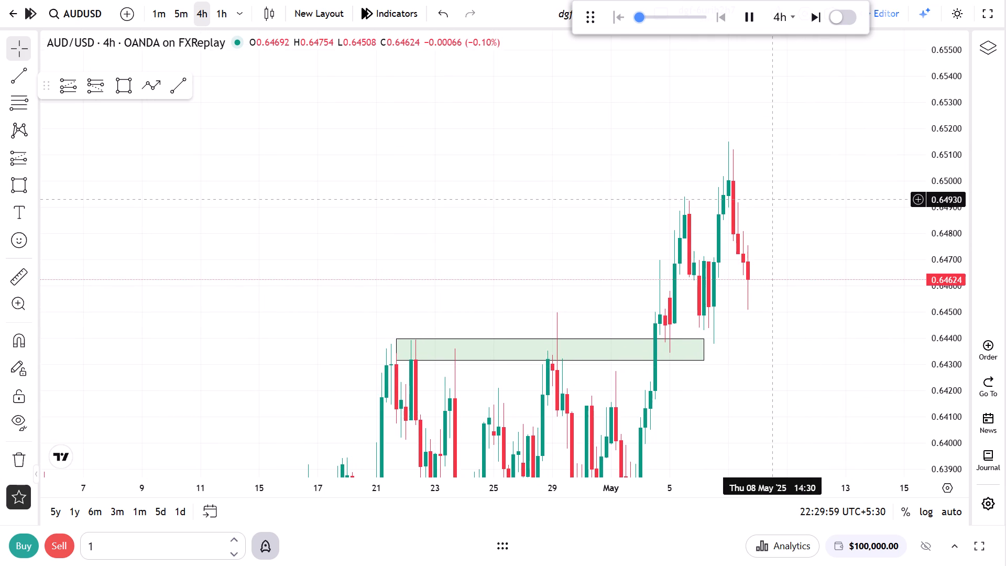
pyautogui.moveTo(858, 436); pyautogui.dragTo(894, 281)
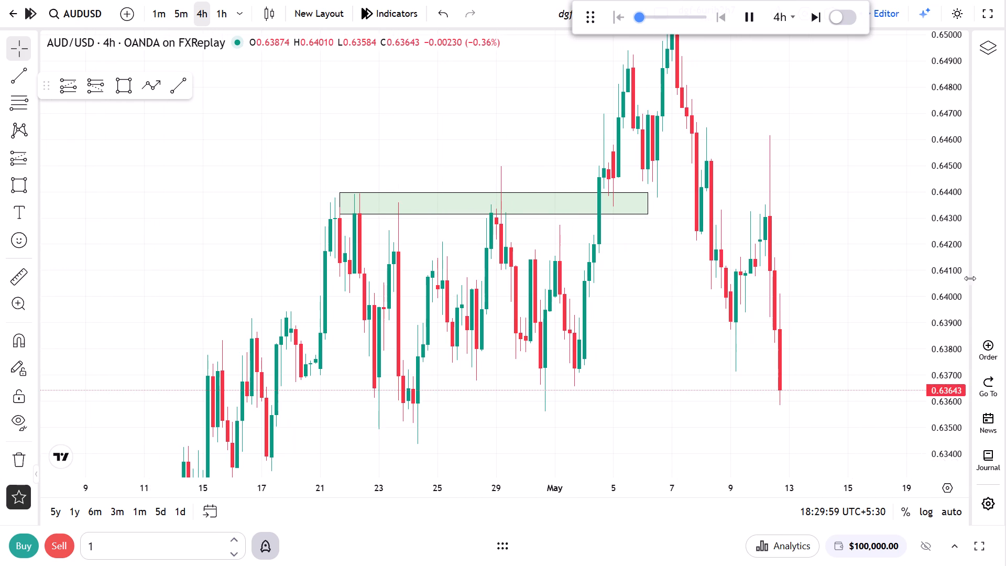
pyautogui.click(749, 24)
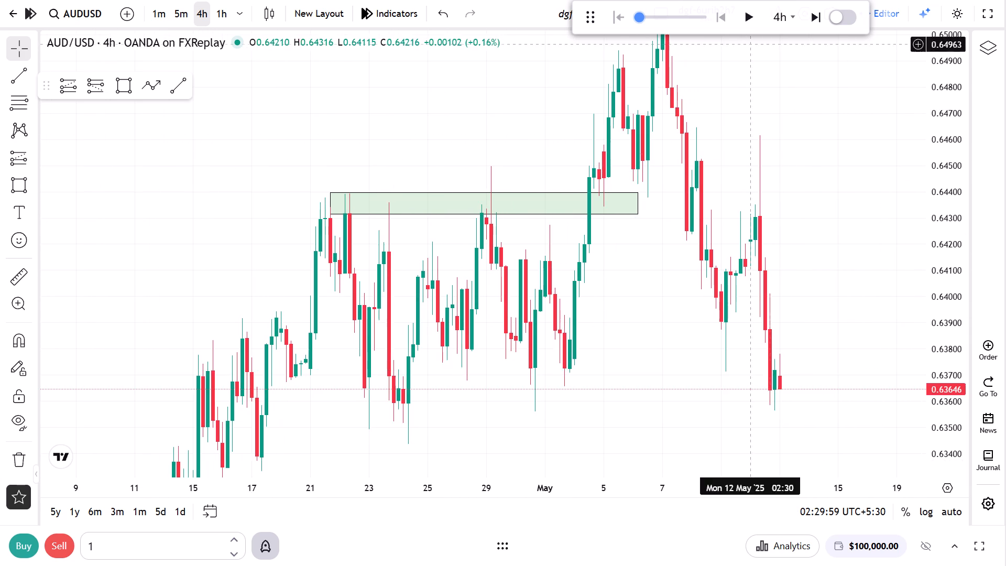
# Move the green zone down to about 0.63591–0.63509, starting 22 April 2025, and extend its end to about 14 May.
pyautogui.moveTo(729, 379); pyautogui.dragTo(739, 304)
pyautogui.click(533, 133)
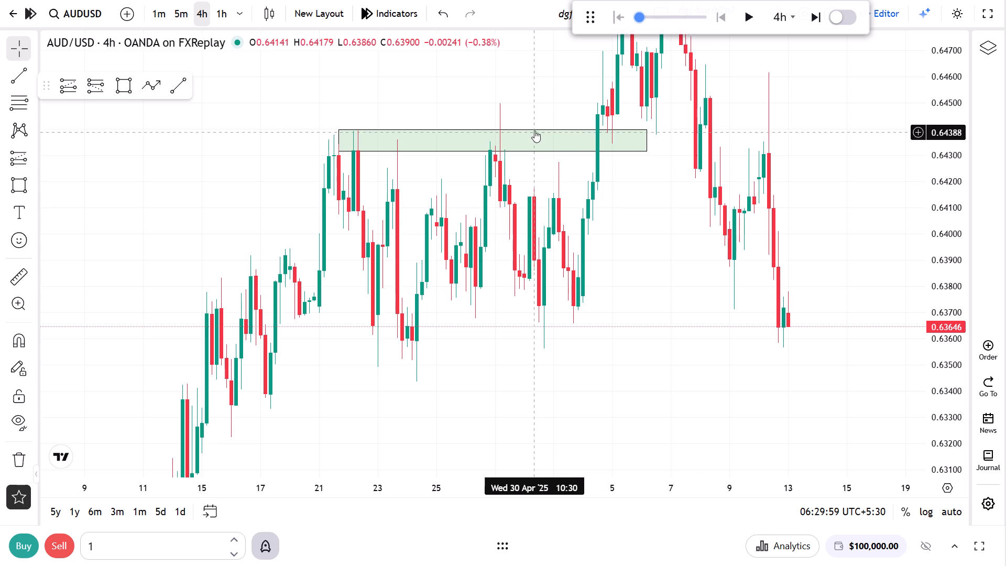
pyautogui.moveTo(534, 130); pyautogui.dragTo(569, 342)
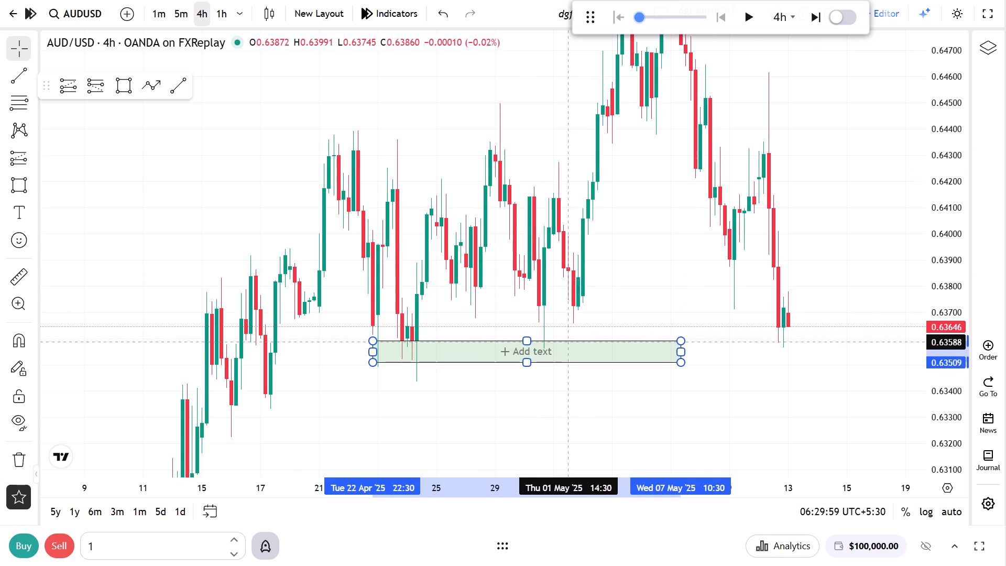
pyautogui.moveTo(569, 342); pyautogui.dragTo(570, 342)
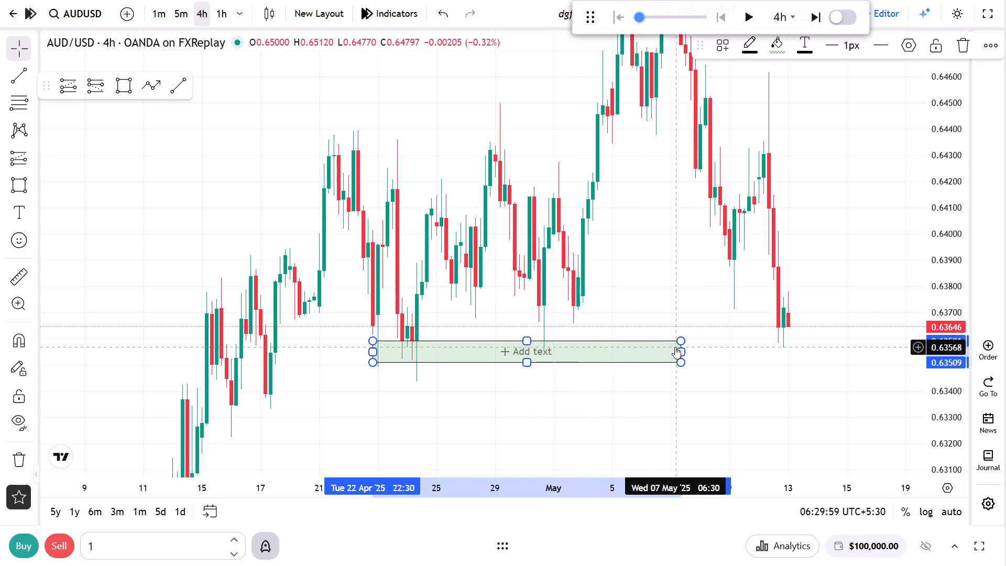
pyautogui.moveTo(681, 351); pyautogui.dragTo(834, 364)
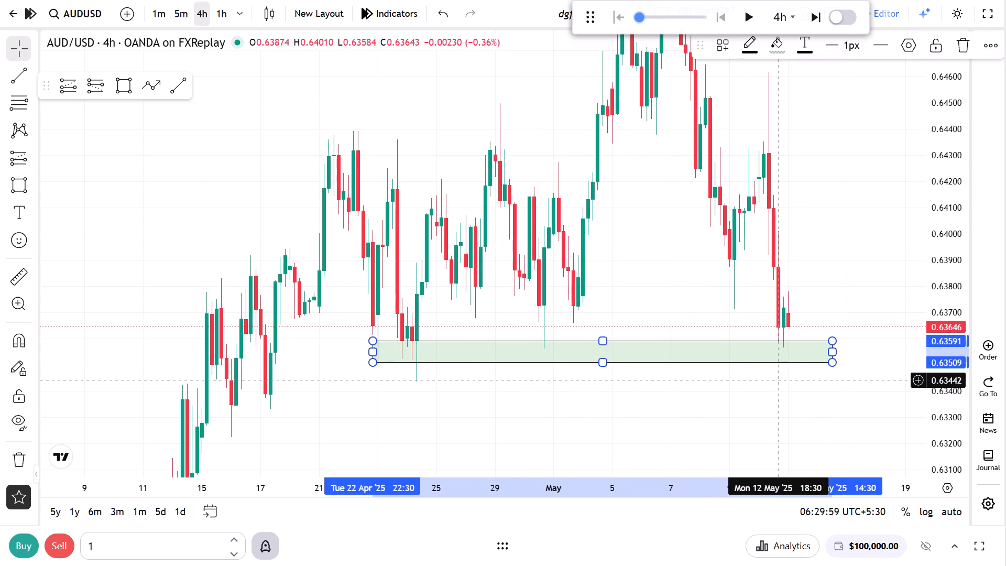
pyautogui.click(779, 380)
# Examine the 1-minute price action of 12 May 2025 around the upper edge of the moved zone.
pyautogui.click(164, 16)
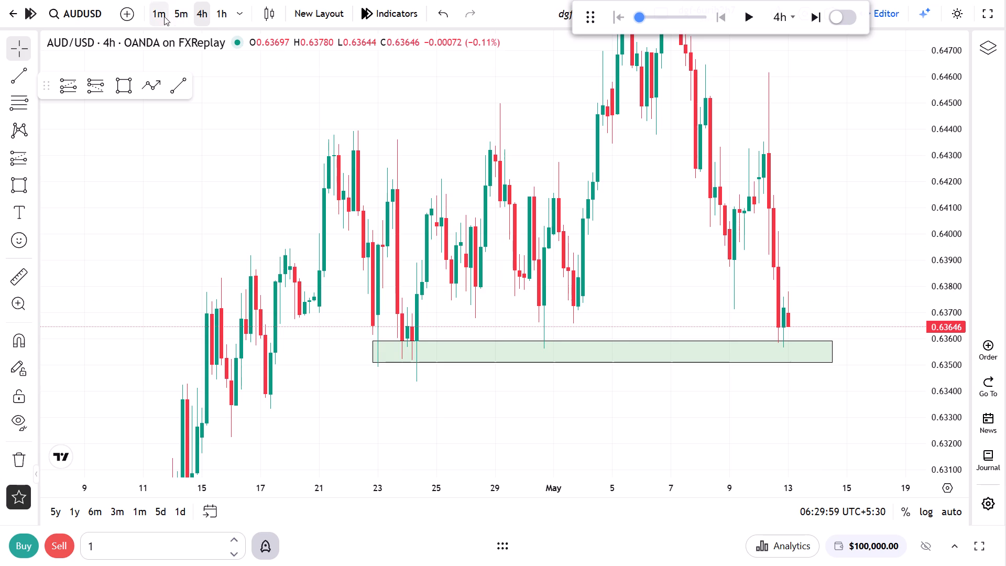
pyautogui.scroll(-17, 745, 401)
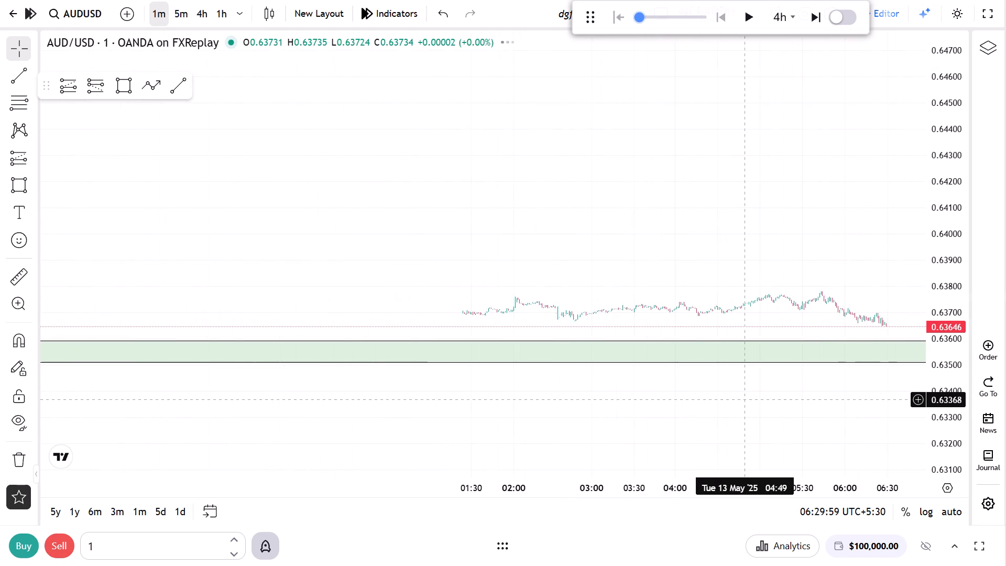
pyautogui.scroll(-10, 746, 399)
pyautogui.click(731, 272)
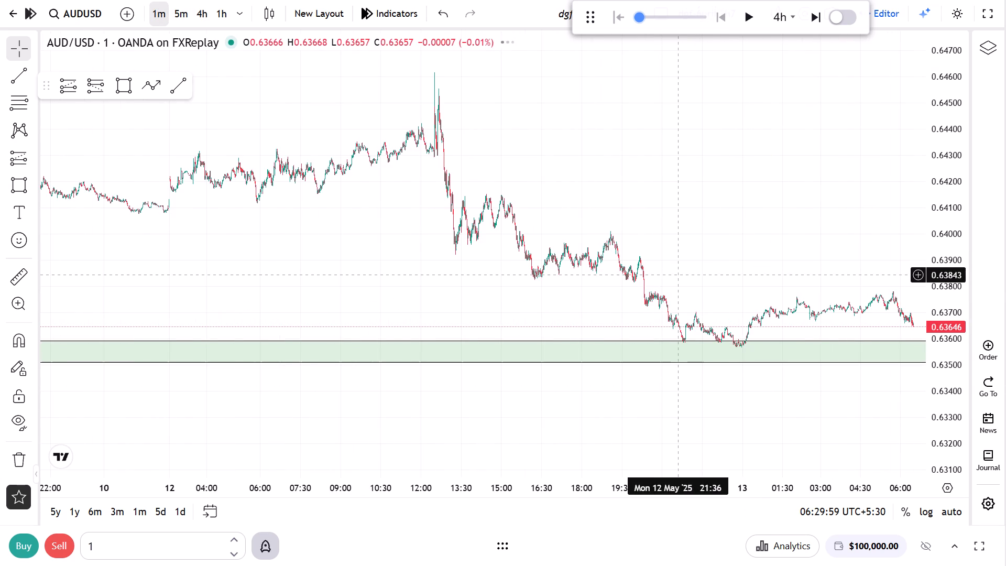
pyautogui.moveTo(968, 469); pyautogui.dragTo(956, 193)
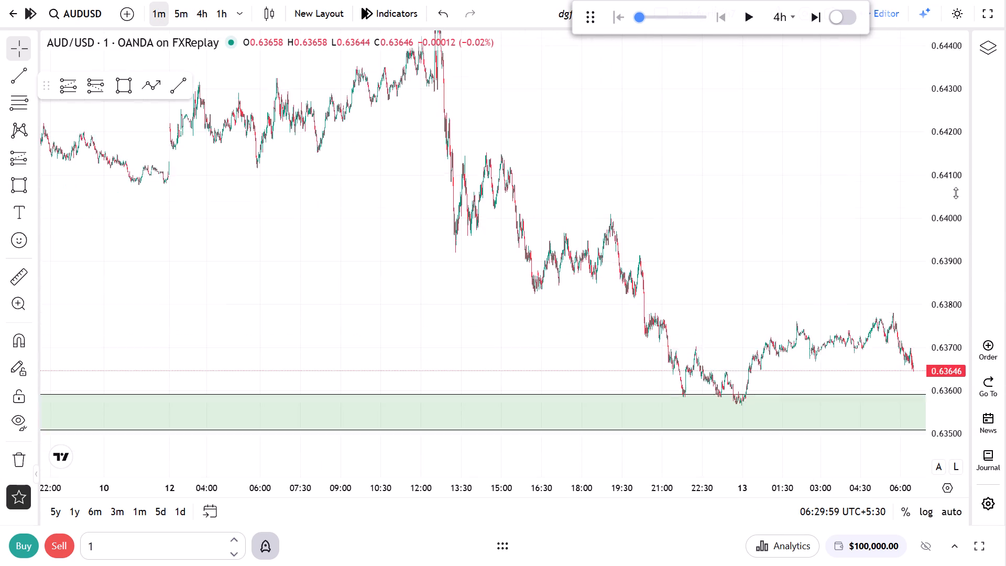
pyautogui.moveTo(956, 193); pyautogui.dragTo(958, 133)
pyautogui.moveTo(706, 388); pyautogui.dragTo(825, 23)
pyautogui.scroll(13, 793, 248)
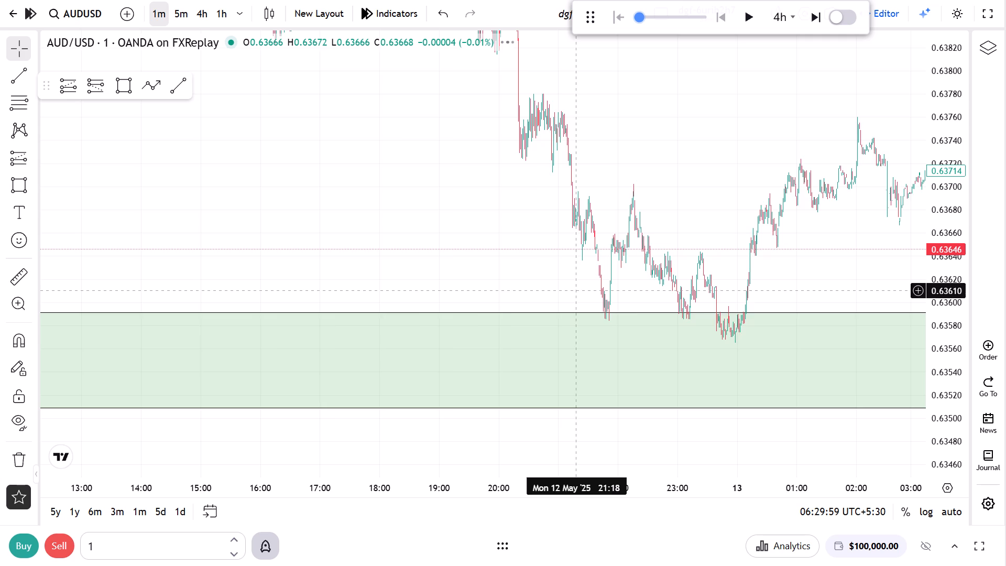
pyautogui.moveTo(578, 290); pyautogui.dragTo(634, 290)
pyautogui.scroll(7, 634, 291)
pyautogui.moveTo(556, 286); pyautogui.dragTo(725, 290)
pyautogui.scroll(7, 672, 310)
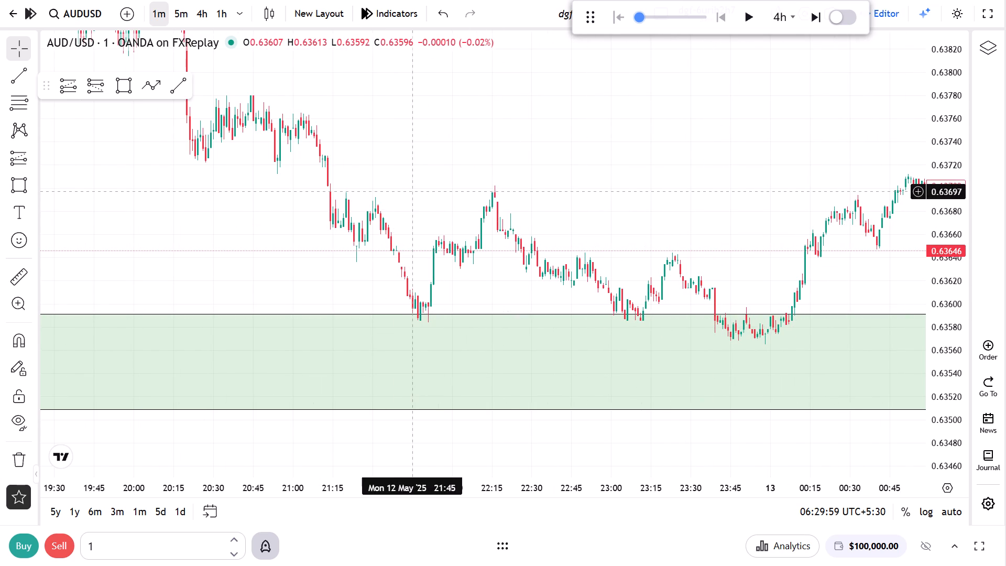
pyautogui.scroll(3, 413, 191)
pyautogui.moveTo(439, 198); pyautogui.dragTo(614, 250)
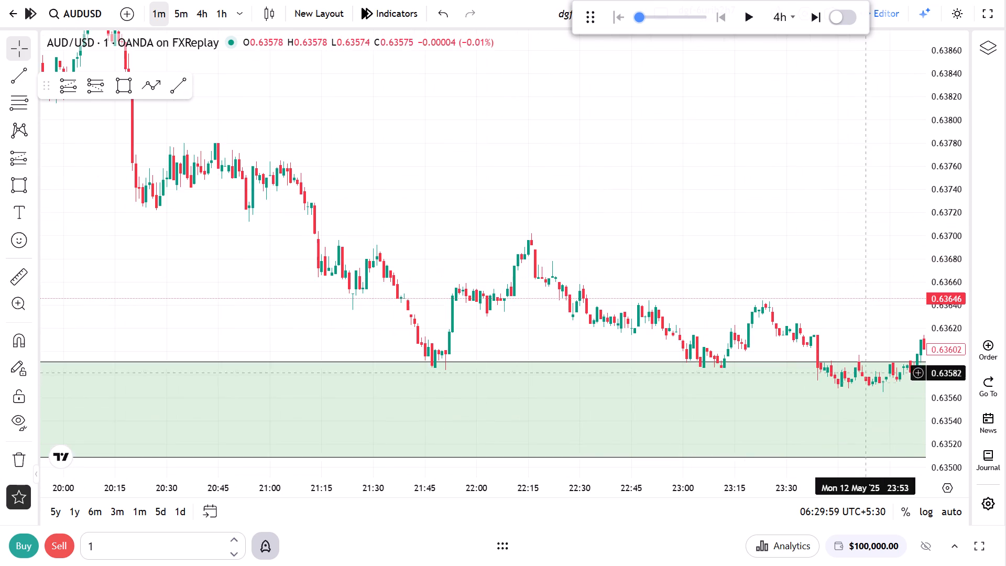
pyautogui.moveTo(944, 459); pyautogui.dragTo(961, 55)
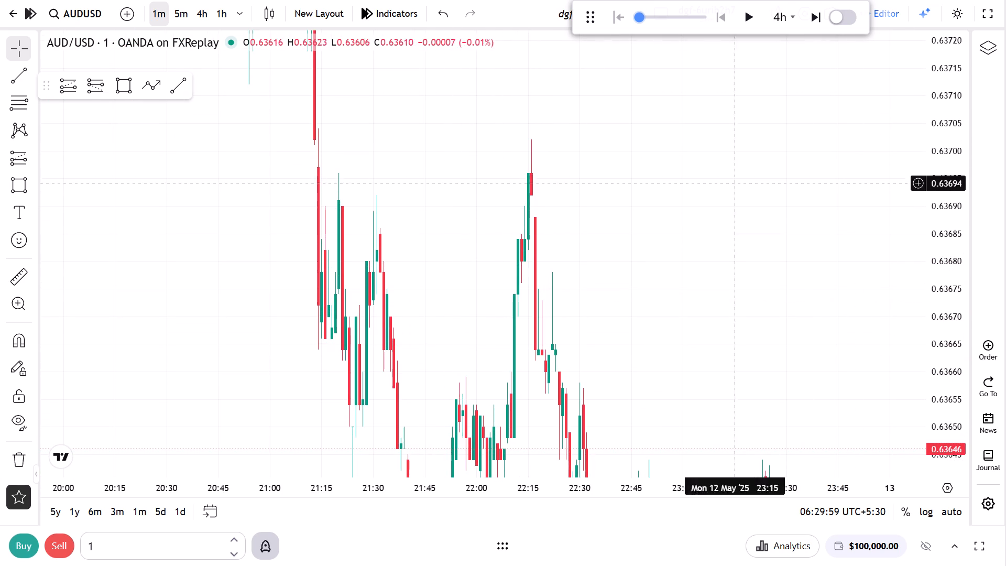
pyautogui.moveTo(939, 137); pyautogui.dragTo(936, 340)
pyautogui.moveTo(939, 322); pyautogui.dragTo(936, 340, button='right')
pyautogui.click(682, 276)
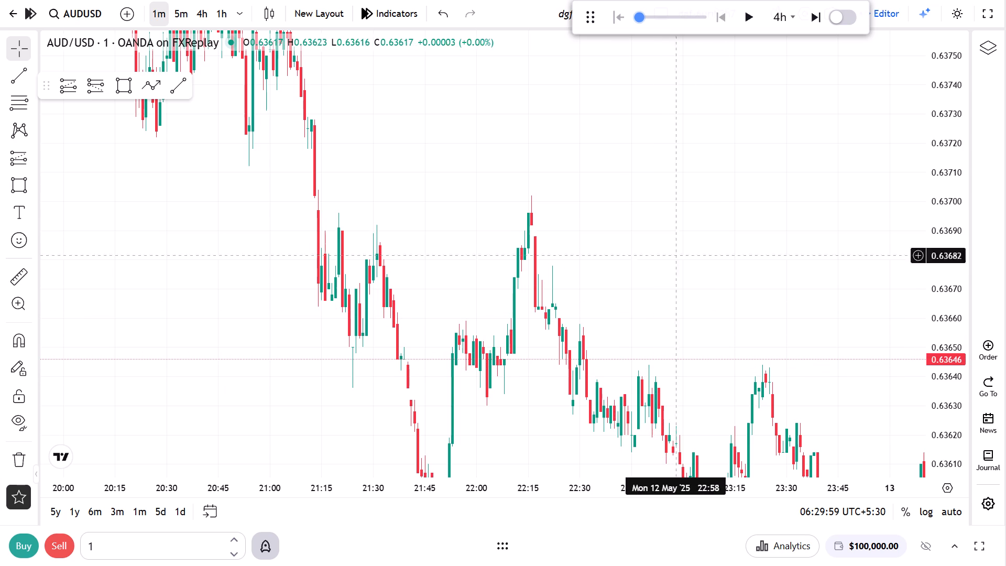
# Place a long position at 22:21 on 12 May 2025 with entry 0.63665 and extend its stop to about 0.63565.
pyautogui.moveTo(550, 338); pyautogui.dragTo(503, 216)
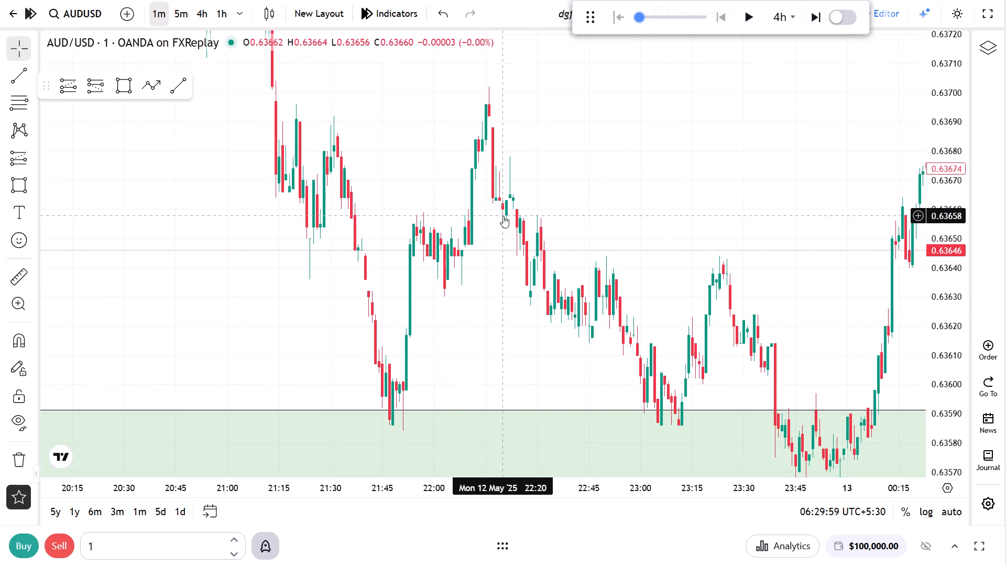
pyautogui.moveTo(515, 234); pyautogui.dragTo(423, 151)
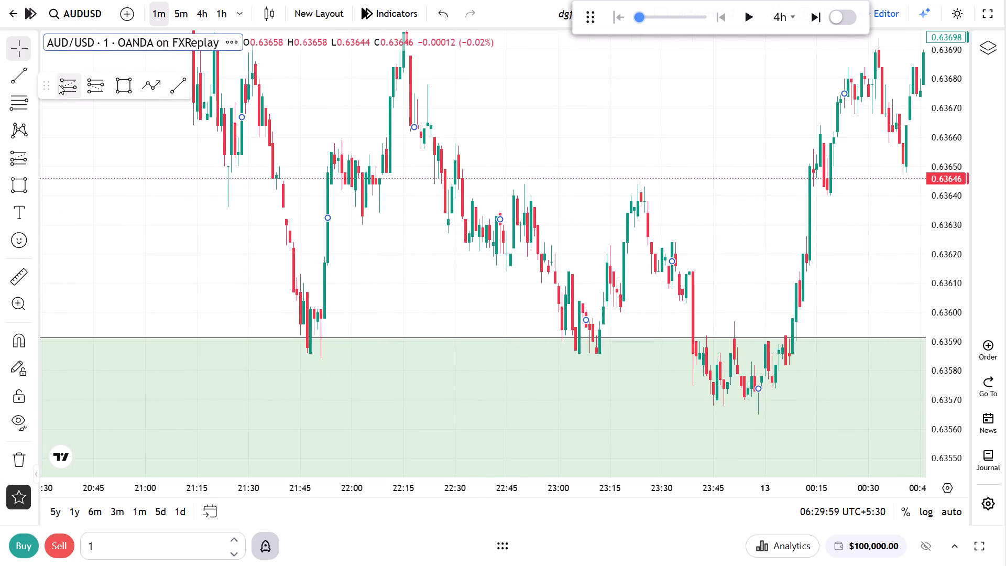
pyautogui.click(59, 85)
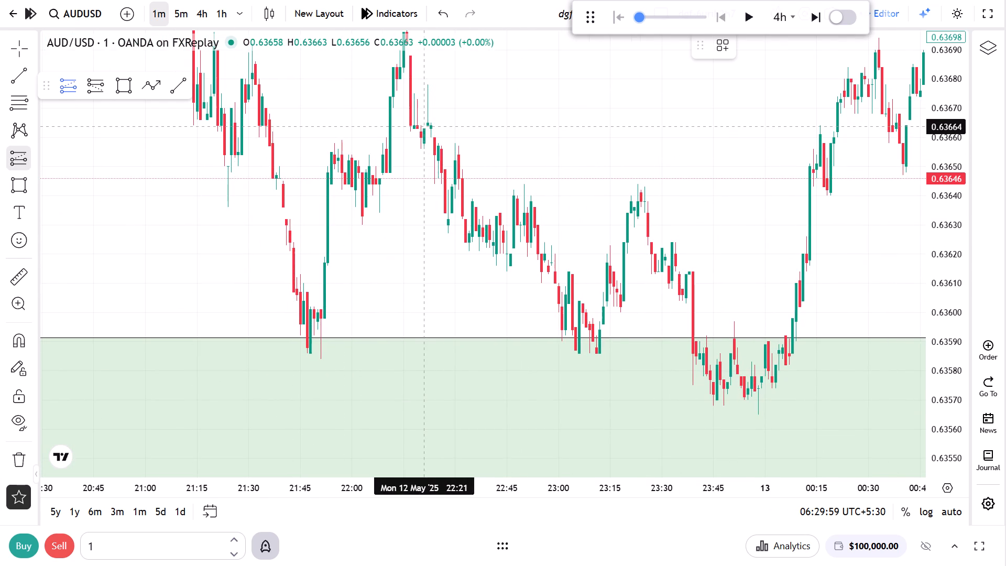
pyautogui.click(425, 123)
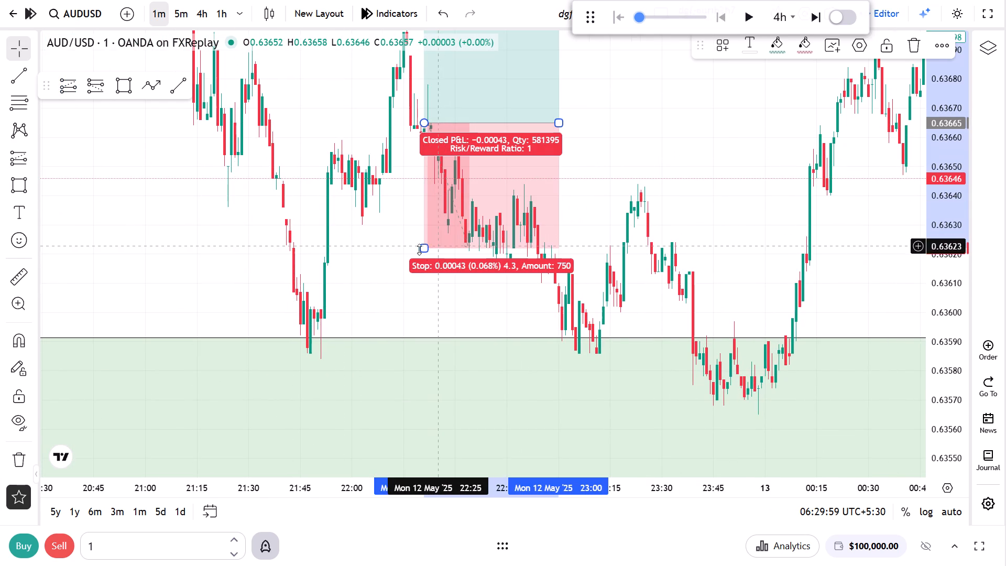
pyautogui.moveTo(419, 249); pyautogui.dragTo(423, 412)
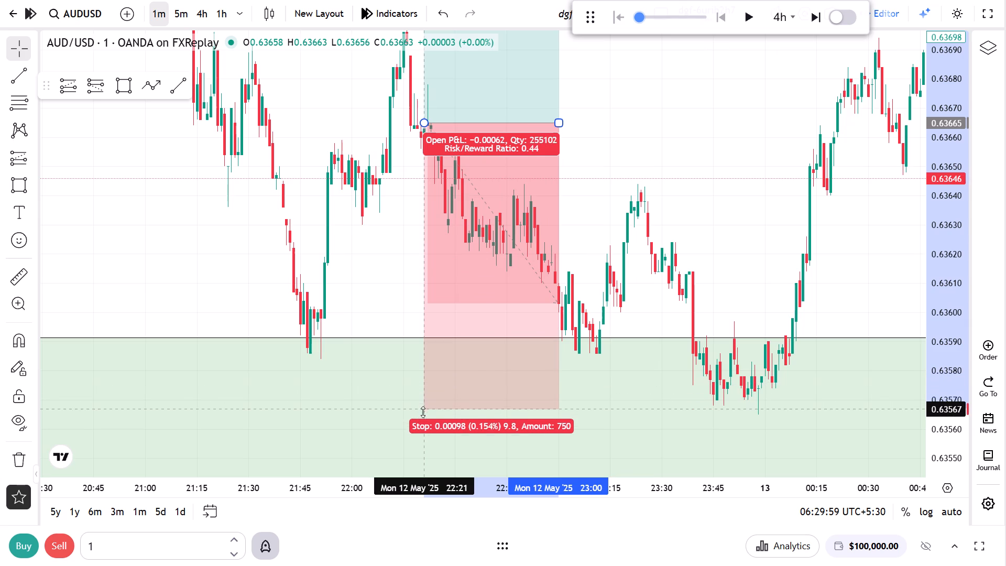
pyautogui.moveTo(423, 412); pyautogui.dragTo(423, 416)
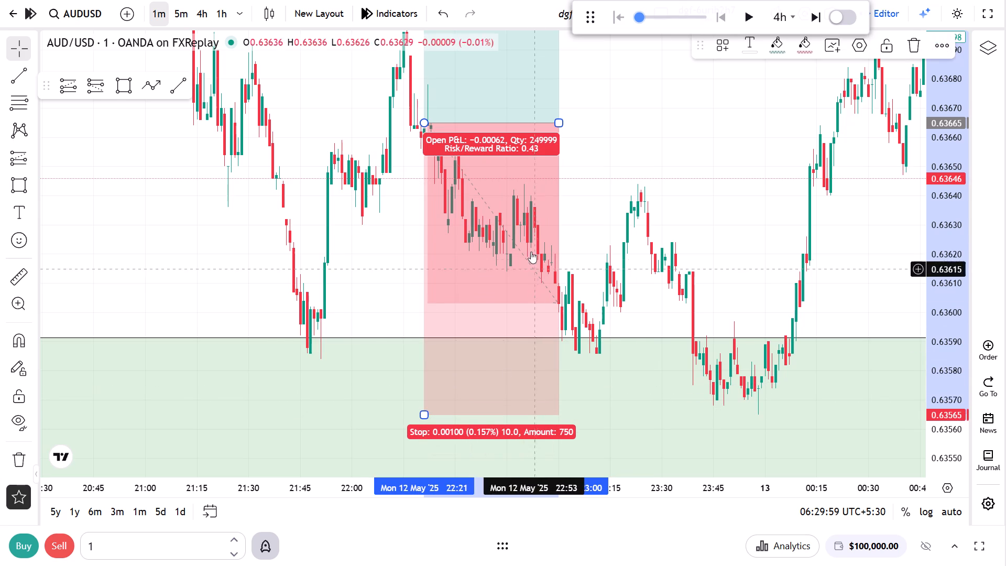
# Extend the end of the long position to about 23:58 on 12 May 2025.
pyautogui.click(612, 200)
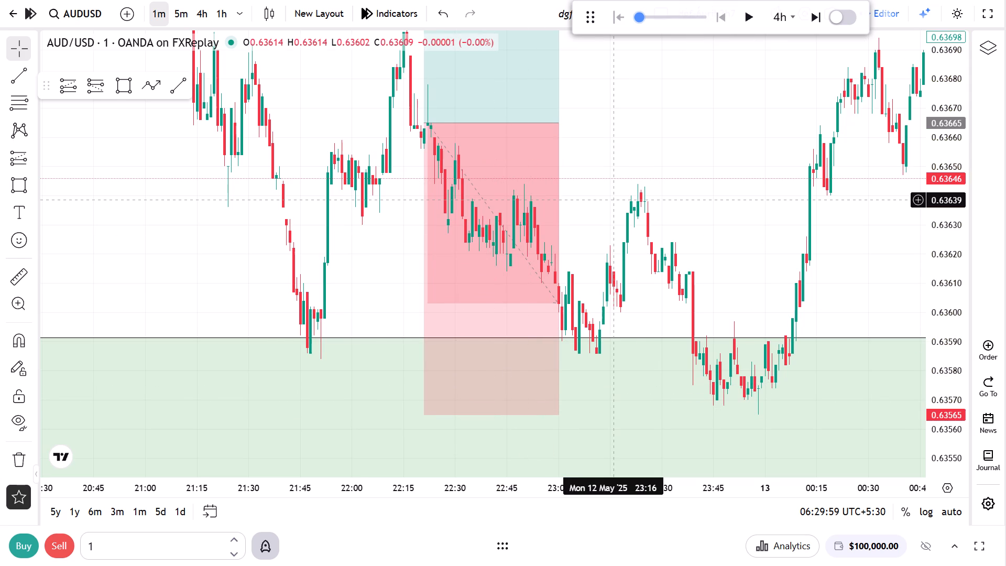
pyautogui.moveTo(618, 175); pyautogui.dragTo(609, 311)
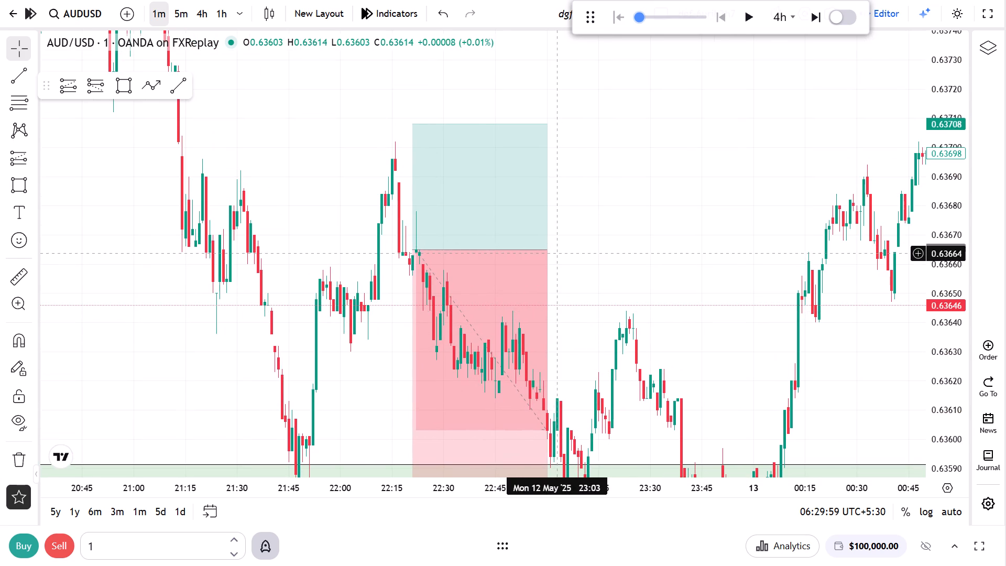
pyautogui.moveTo(551, 250); pyautogui.dragTo(769, 246)
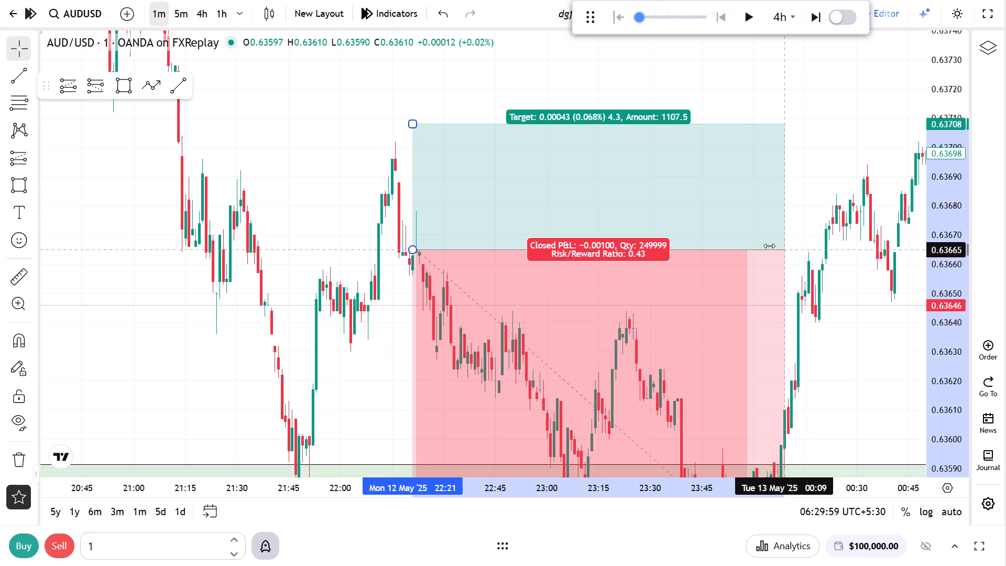
pyautogui.moveTo(769, 246); pyautogui.dragTo(746, 247)
pyautogui.click(798, 245)
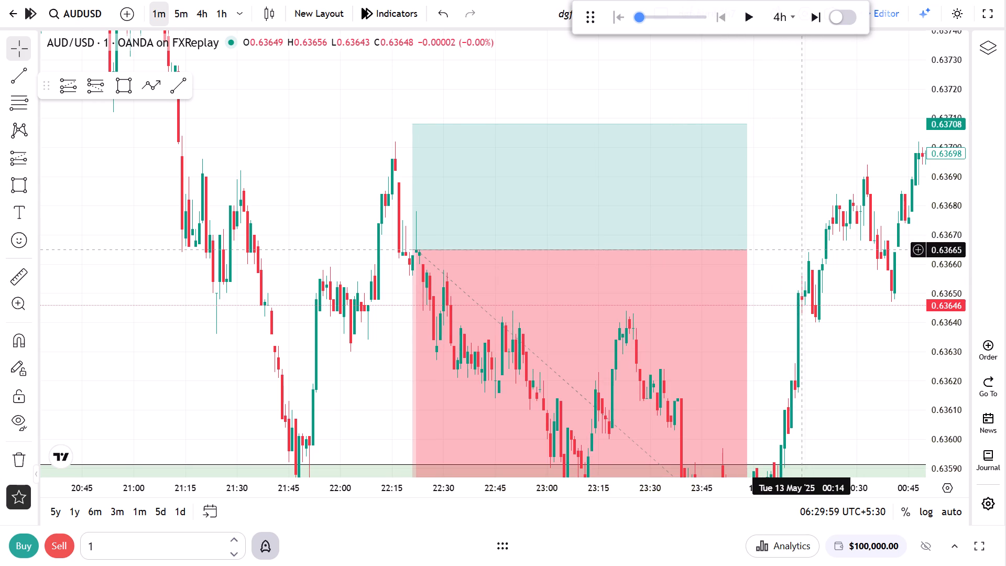
# Examine the 1-minute price action before and after the long position, from the evening of 12 May to the morning of 13 May 2025.
pyautogui.moveTo(777, 259); pyautogui.dragTo(754, 148)
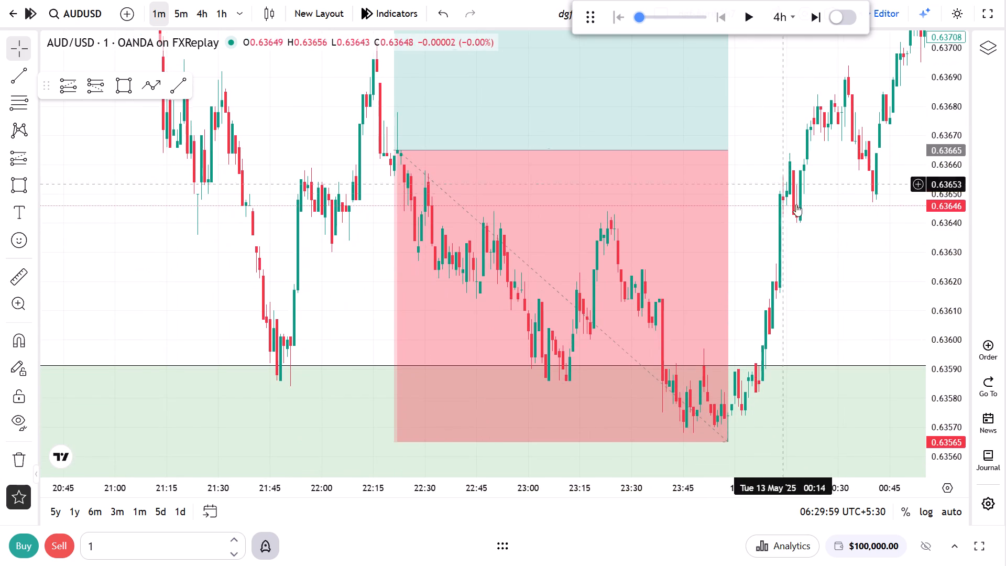
pyautogui.scroll(-2, 799, 209)
pyautogui.moveTo(935, 123); pyautogui.dragTo(940, 255)
pyautogui.moveTo(890, 227); pyautogui.dragTo(529, 341)
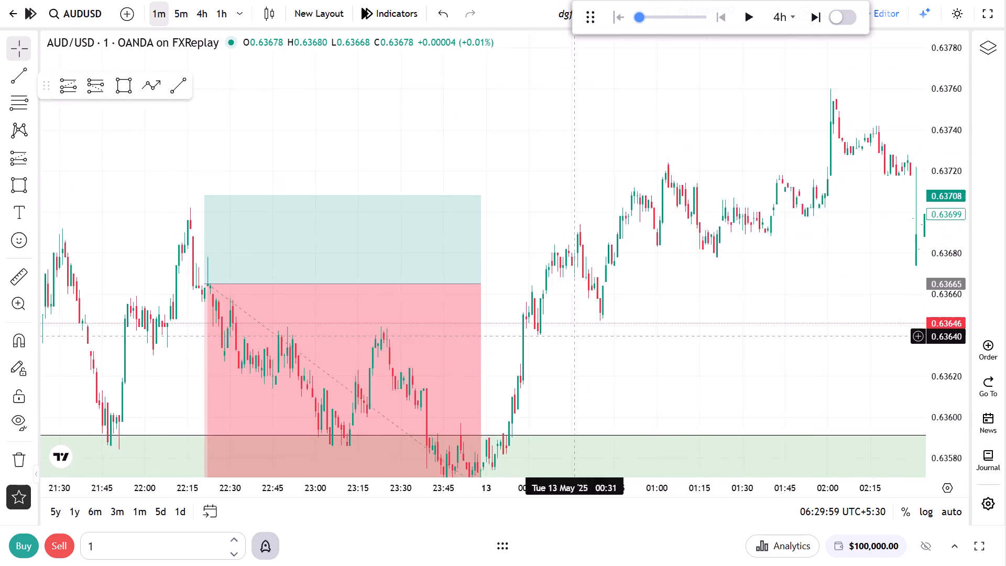
pyautogui.moveTo(529, 341); pyautogui.dragTo(503, 339)
pyautogui.scroll(-6, 607, 339)
pyautogui.moveTo(823, 285); pyautogui.dragTo(302, 269)
pyautogui.scroll(-7, 436, 301)
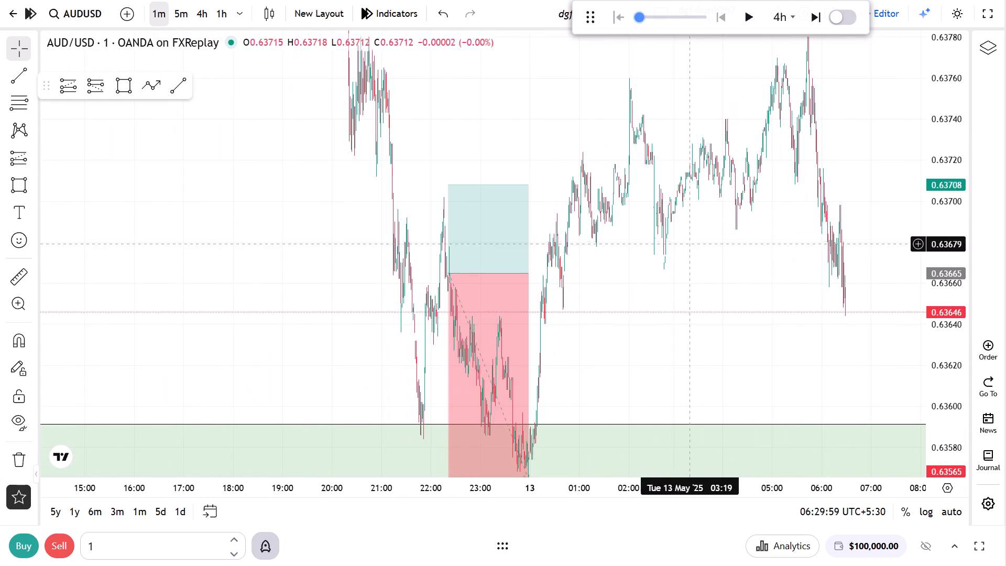
pyautogui.click(685, 241)
pyautogui.moveTo(576, 319); pyautogui.dragTo(788, 167)
pyautogui.scroll(11, 727, 242)
pyautogui.moveTo(551, 191); pyautogui.dragTo(818, 231)
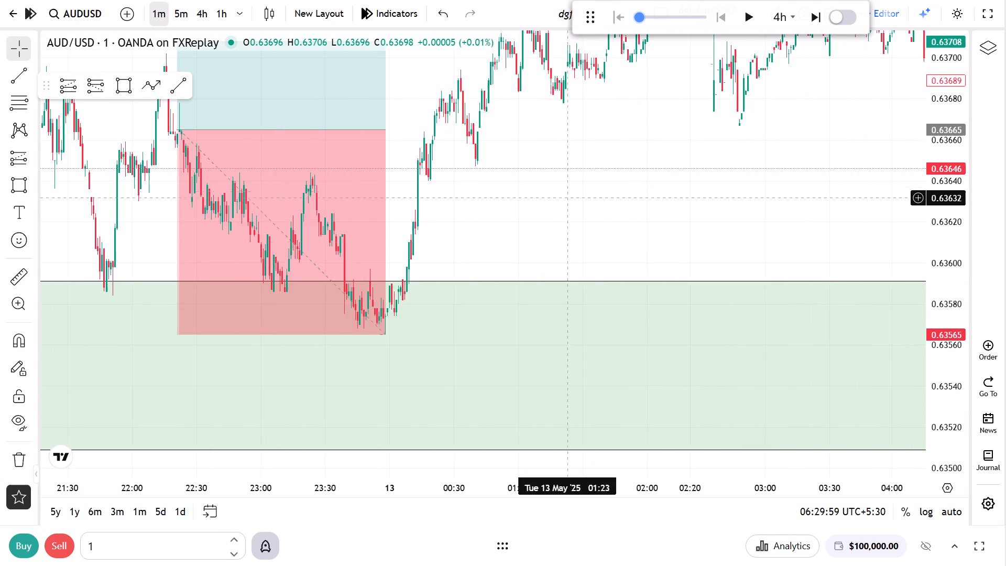
pyautogui.moveTo(818, 231); pyautogui.dragTo(840, 231)
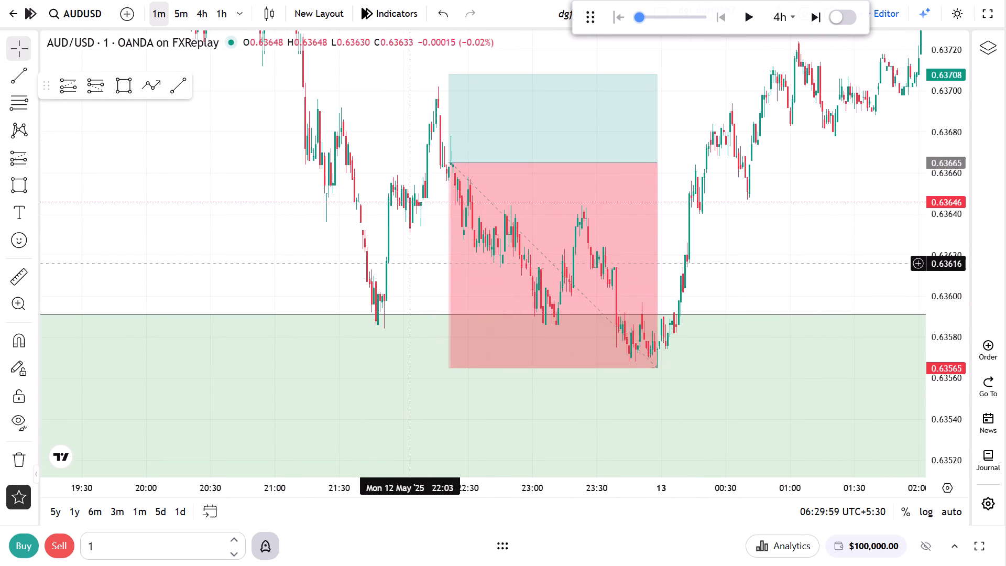
pyautogui.moveTo(379, 257); pyautogui.dragTo(562, 286)
pyautogui.scroll(6, 411, 287)
pyautogui.moveTo(337, 273); pyautogui.dragTo(542, 278)
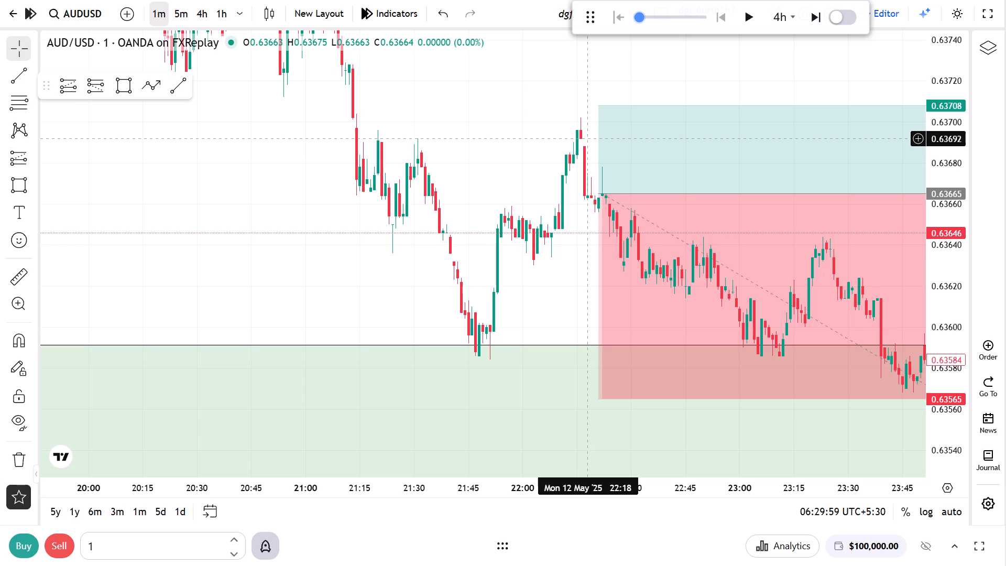
pyautogui.moveTo(551, 220); pyautogui.dragTo(509, 221)
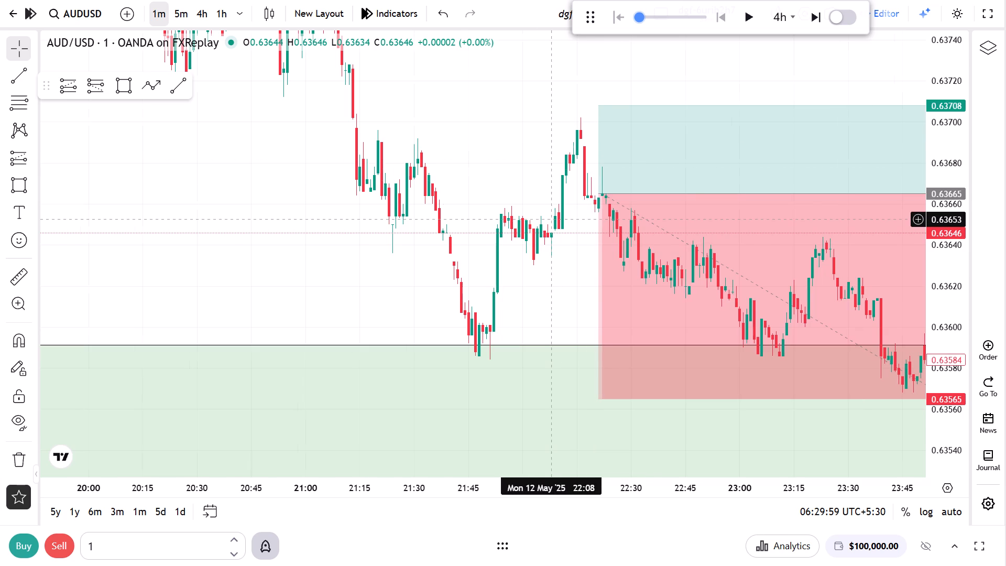
pyautogui.moveTo(509, 221); pyautogui.dragTo(225, 221)
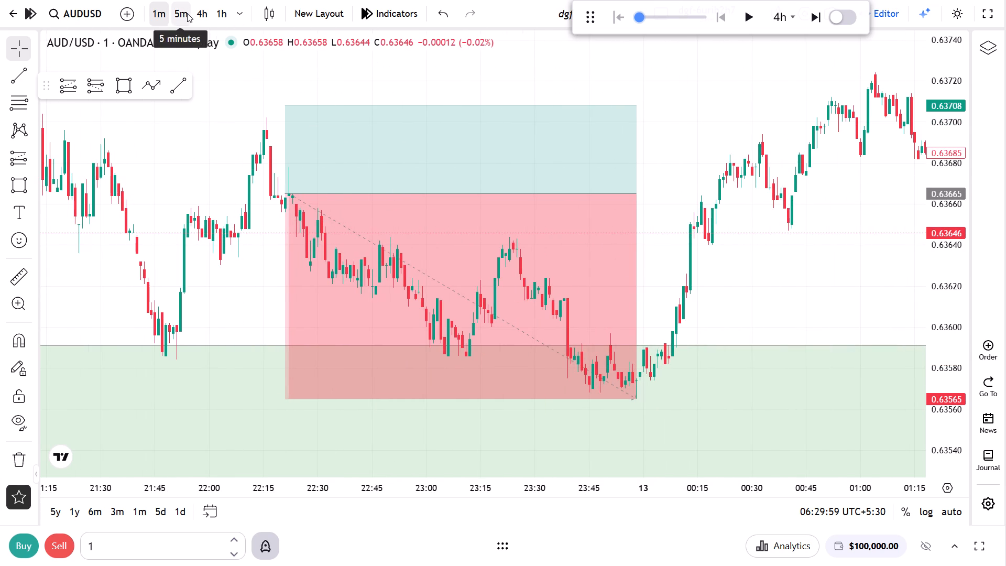
# Play the replay on the 4h chart until about 02:30 on 15 May 2025 and pause it there.
pyautogui.click(196, 12)
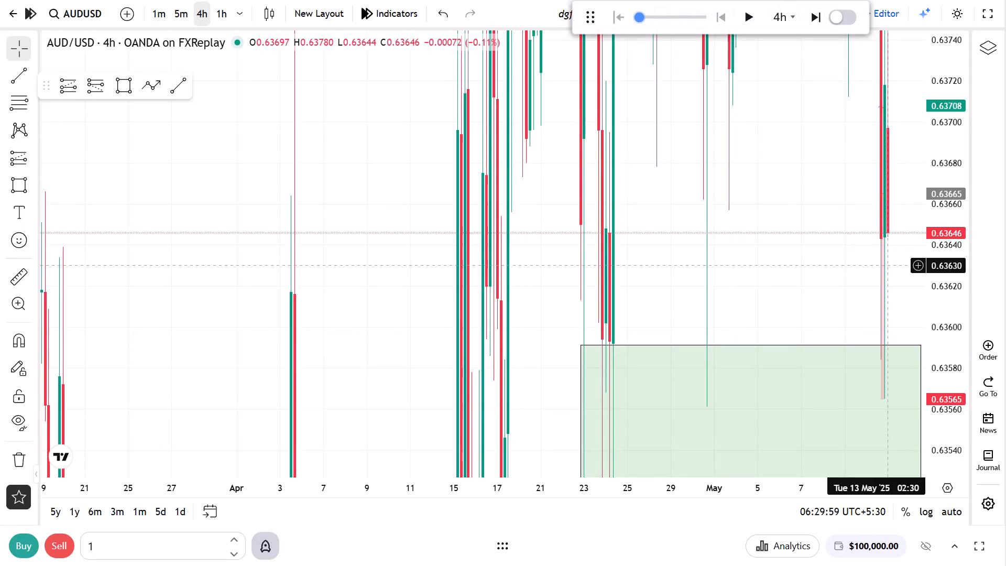
pyautogui.moveTo(943, 219); pyautogui.dragTo(928, 503)
pyautogui.scroll(3, 778, 411)
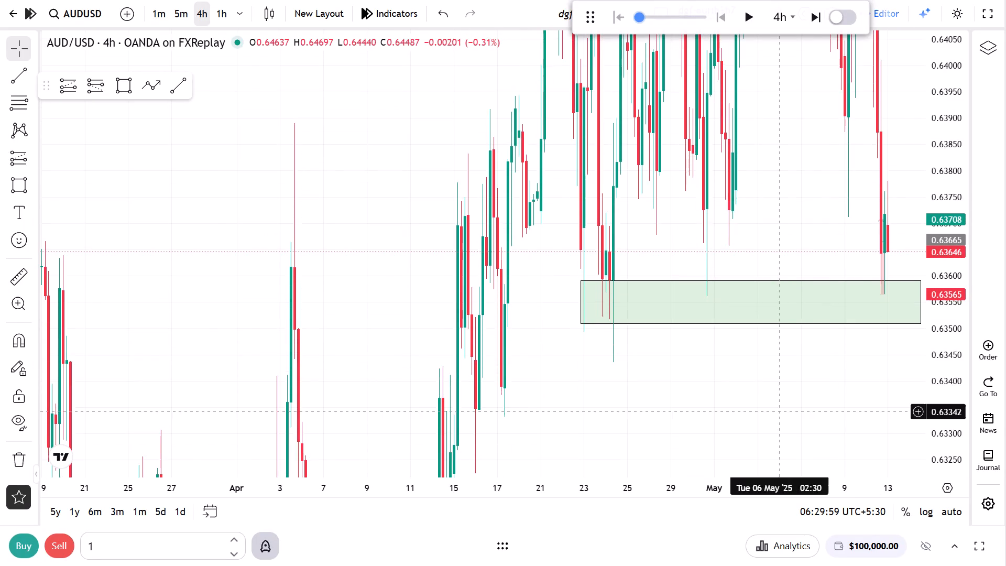
pyautogui.scroll(3, 778, 411)
pyautogui.moveTo(949, 219); pyautogui.dragTo(953, 388)
pyautogui.moveTo(880, 360); pyautogui.dragTo(727, 460)
pyautogui.scroll(3, 718, 455)
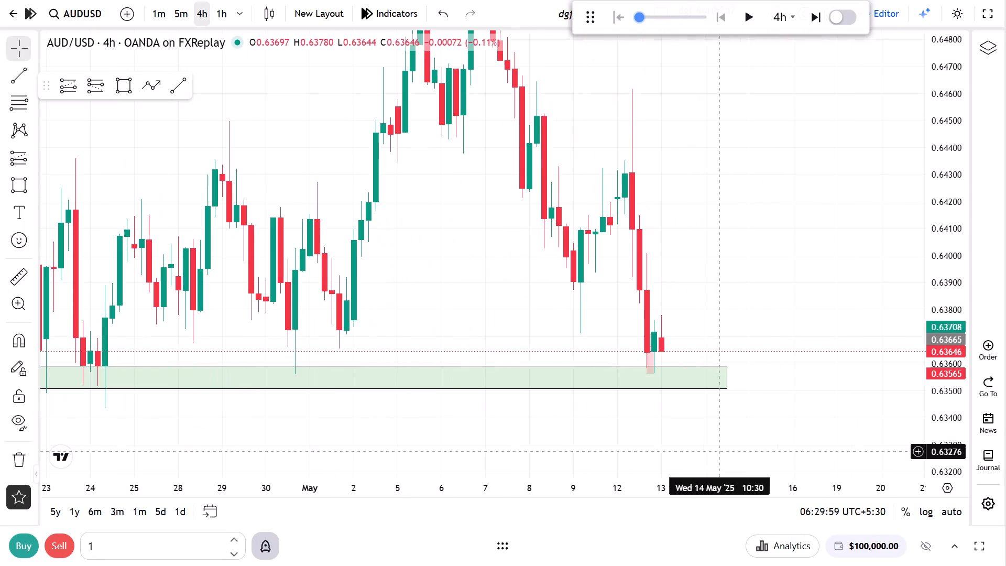
pyautogui.click(756, 23)
pyautogui.scroll(-5, 802, 192)
pyautogui.moveTo(921, 154); pyautogui.dragTo(924, 164)
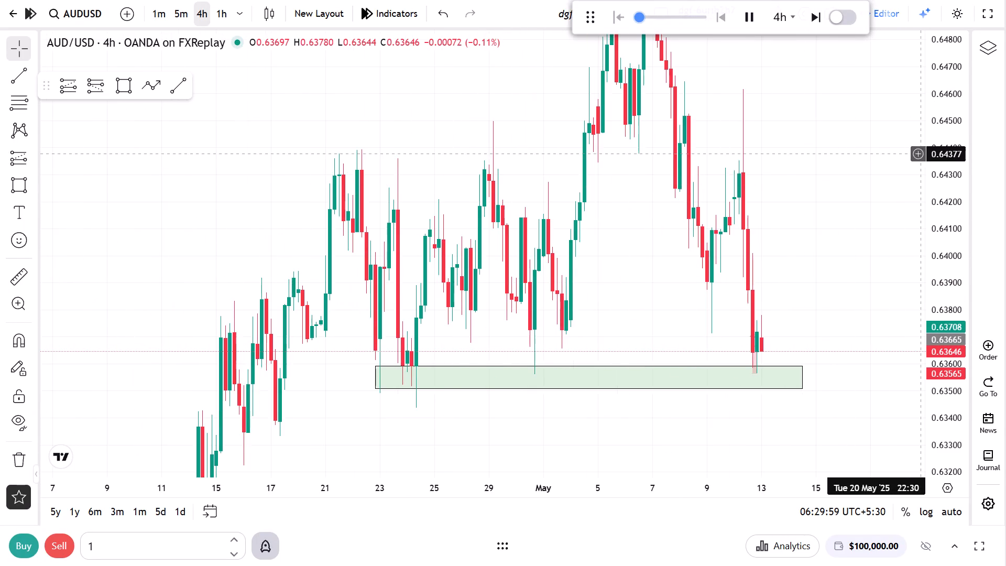
pyautogui.moveTo(924, 164); pyautogui.dragTo(897, 213)
pyautogui.moveTo(935, 183); pyautogui.dragTo(943, 293)
pyautogui.click(867, 281)
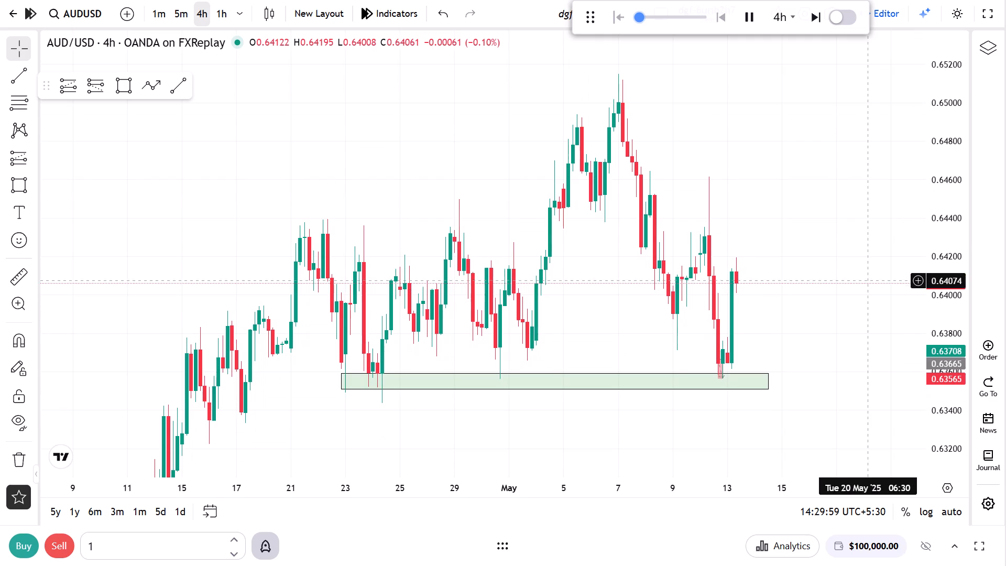
pyautogui.scroll(3, 864, 287)
pyautogui.moveTo(786, 248); pyautogui.dragTo(832, 297)
pyautogui.scroll(-1, 790, 280)
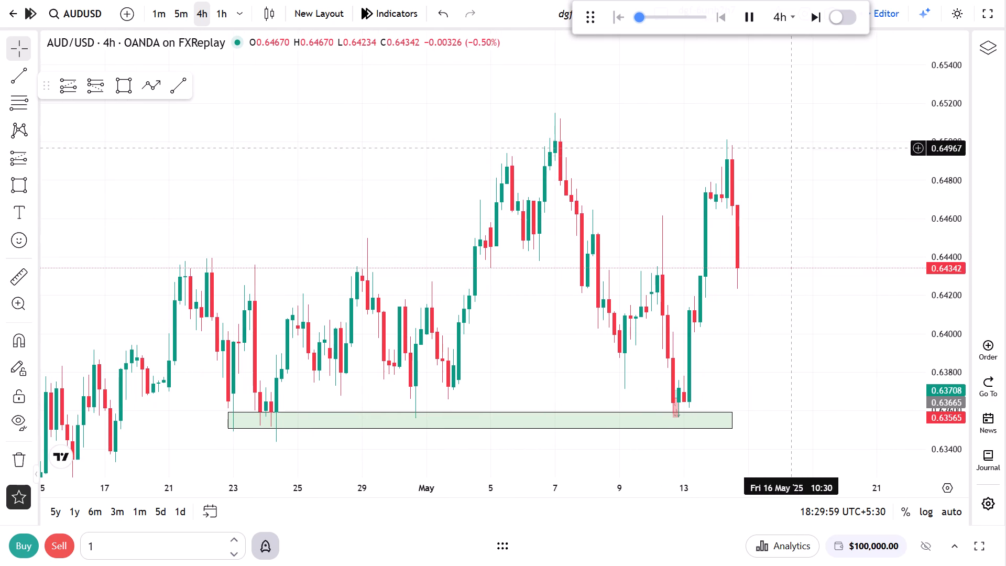
pyautogui.click(752, 19)
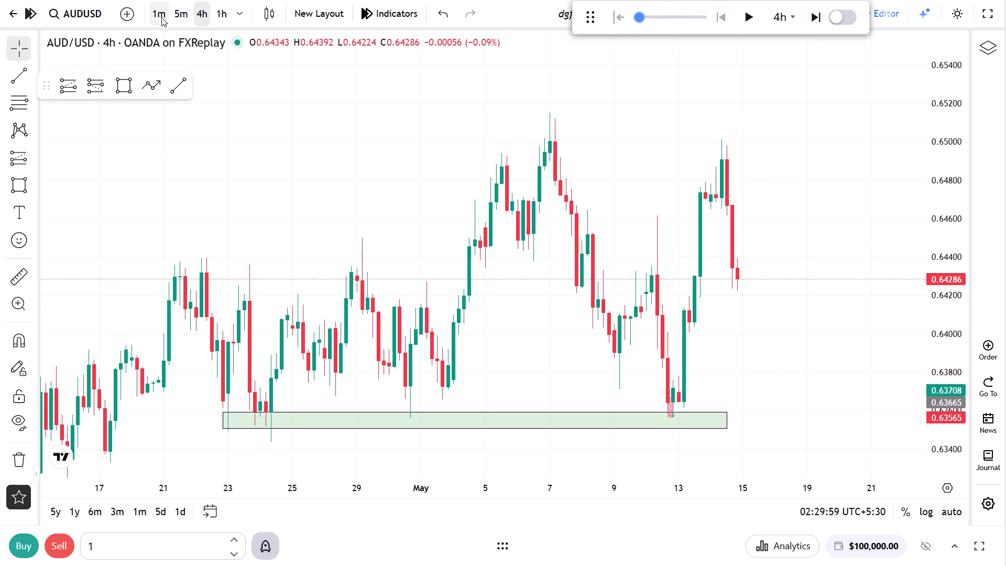
# Examine the 1-minute price action from 14 May 2025 back to the long position at the green zone on 12 May.
pyautogui.click(161, 17)
pyautogui.scroll(-19, 567, 306)
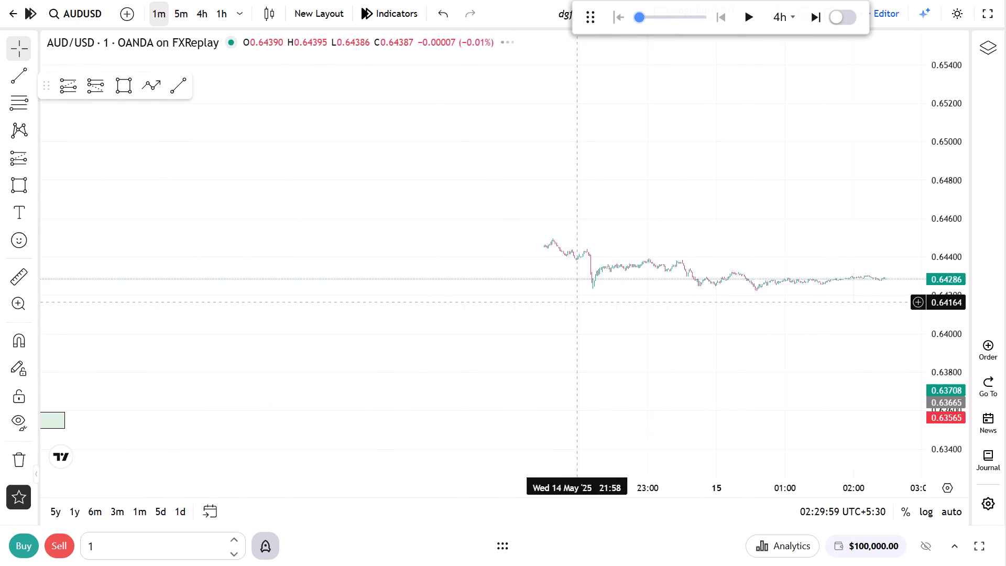
pyautogui.scroll(-11, 576, 301)
pyautogui.moveTo(510, 310); pyautogui.dragTo(702, 240)
pyautogui.moveTo(655, 285); pyautogui.dragTo(817, 226)
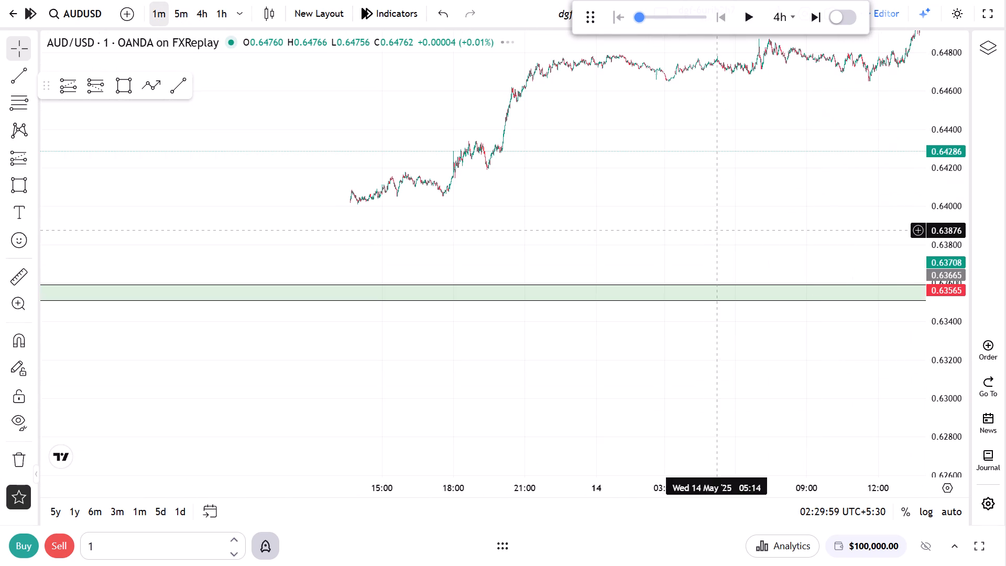
pyautogui.moveTo(504, 215); pyautogui.dragTo(838, 230)
pyautogui.moveTo(423, 248); pyautogui.dragTo(754, 262)
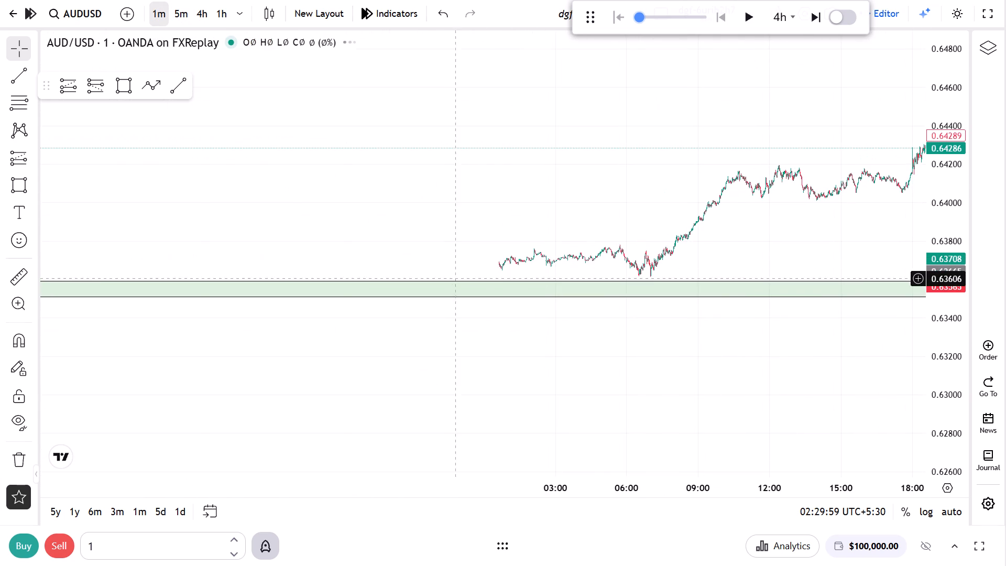
pyautogui.moveTo(470, 255); pyautogui.dragTo(632, 255)
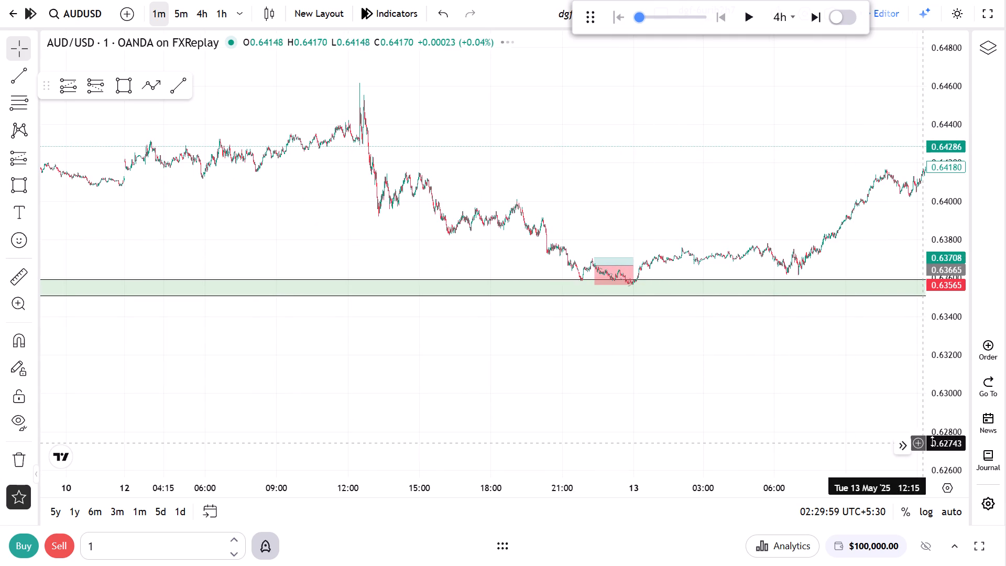
pyautogui.moveTo(791, 403); pyautogui.dragTo(434, 534)
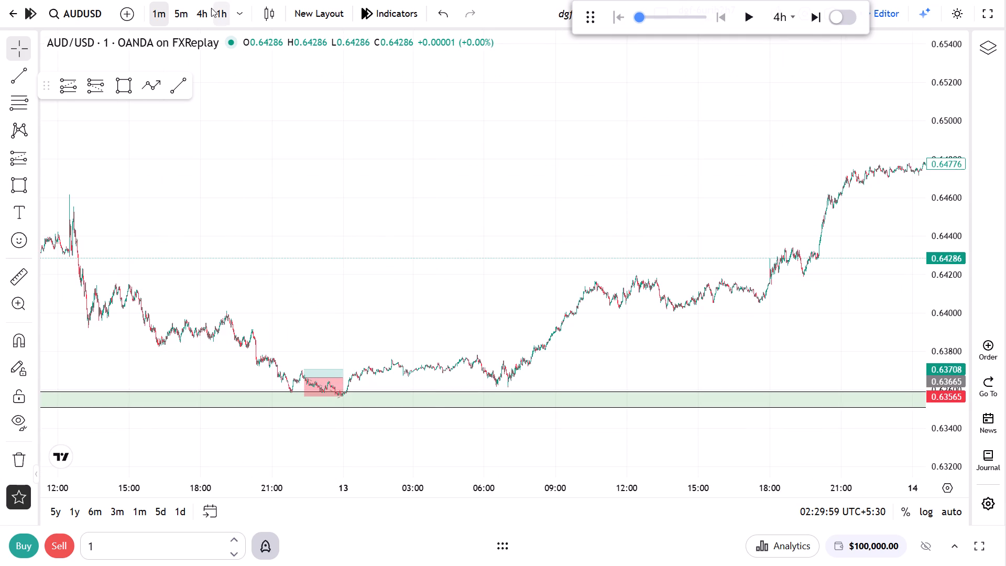
# Resume the replay on the 4h chart and play it on through 15 May 2025.
pyautogui.click(200, 10)
pyautogui.scroll(5, 807, 316)
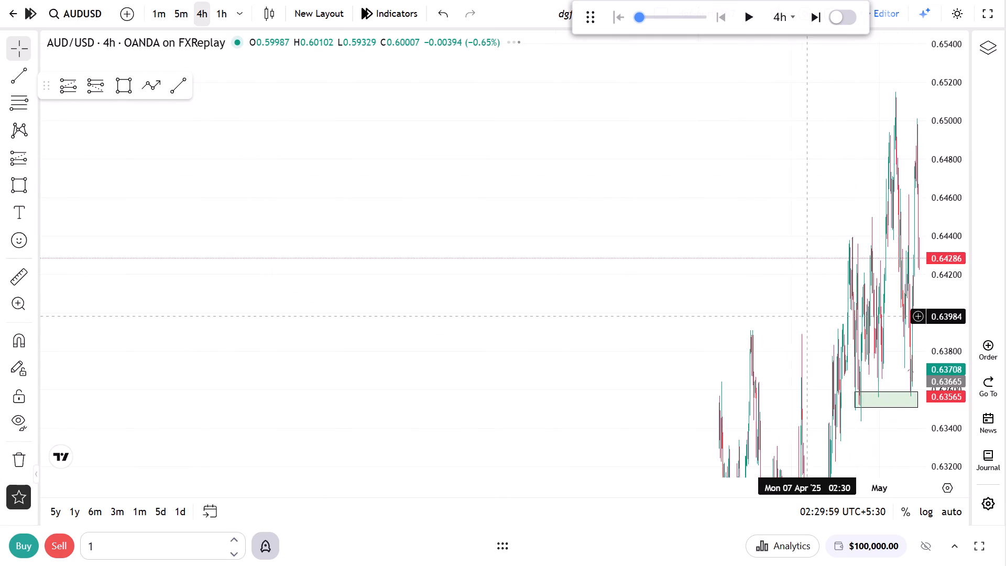
pyautogui.scroll(20, 808, 315)
pyautogui.scroll(16, 808, 315)
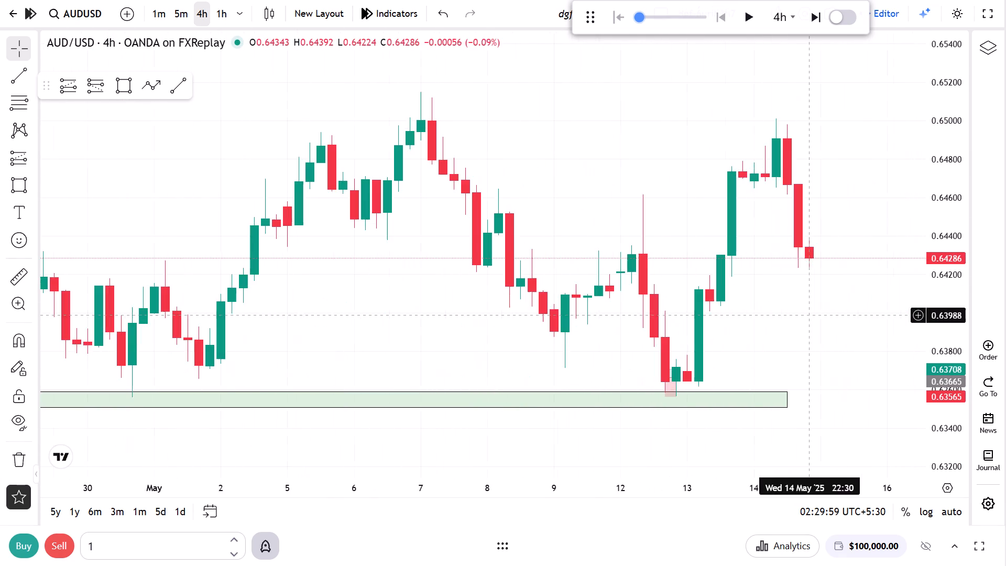
pyautogui.moveTo(802, 286); pyautogui.dragTo(680, 304)
pyautogui.scroll(-13, 677, 304)
pyautogui.scroll(1, 677, 304)
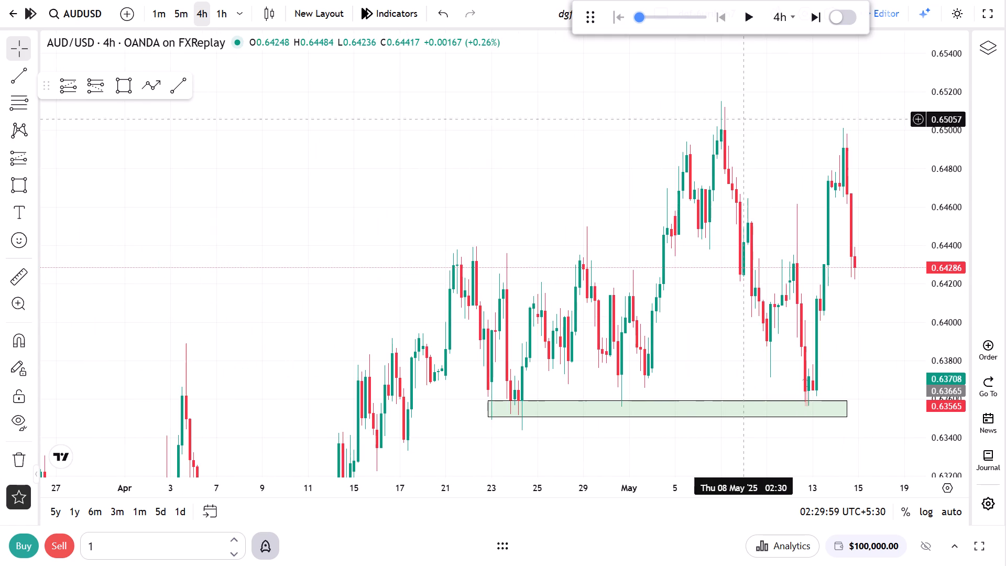
pyautogui.click(732, 13)
pyautogui.click(757, 14)
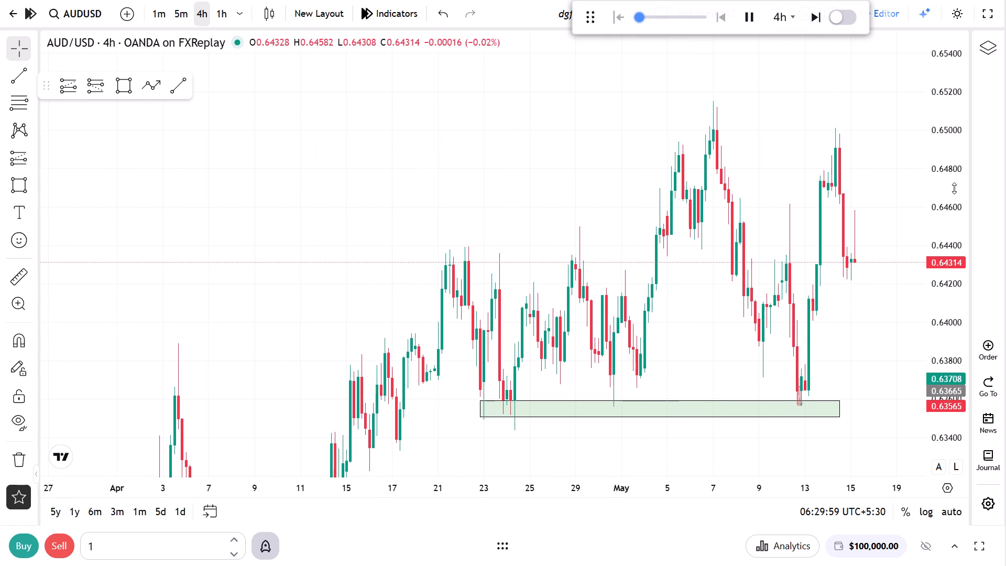
pyautogui.moveTo(957, 201); pyautogui.dragTo(957, 208)
pyautogui.moveTo(914, 223); pyautogui.dragTo(751, 257)
pyautogui.scroll(1, 719, 332)
pyautogui.moveTo(701, 333); pyautogui.dragTo(706, 333)
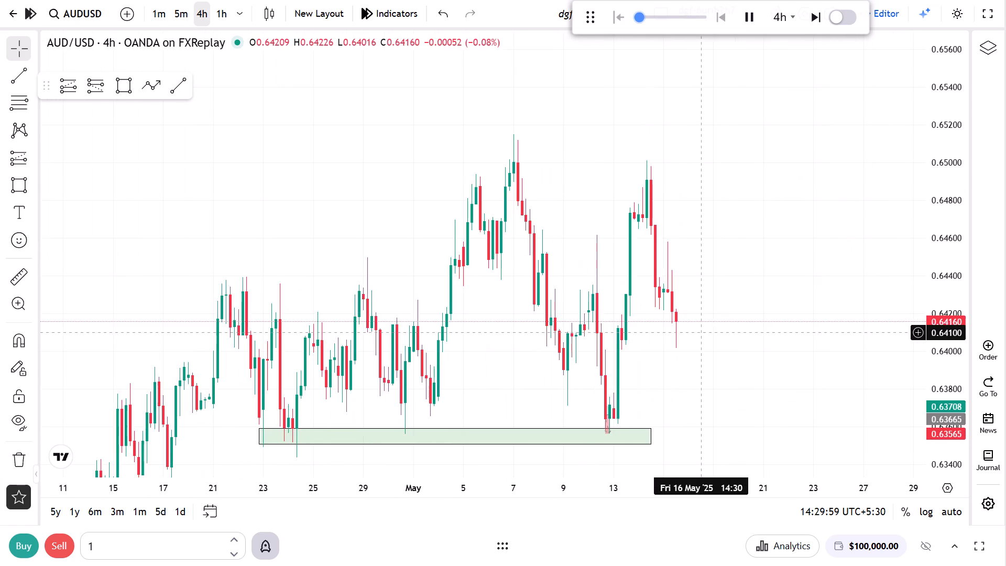
pyautogui.moveTo(706, 333); pyautogui.dragTo(808, 322)
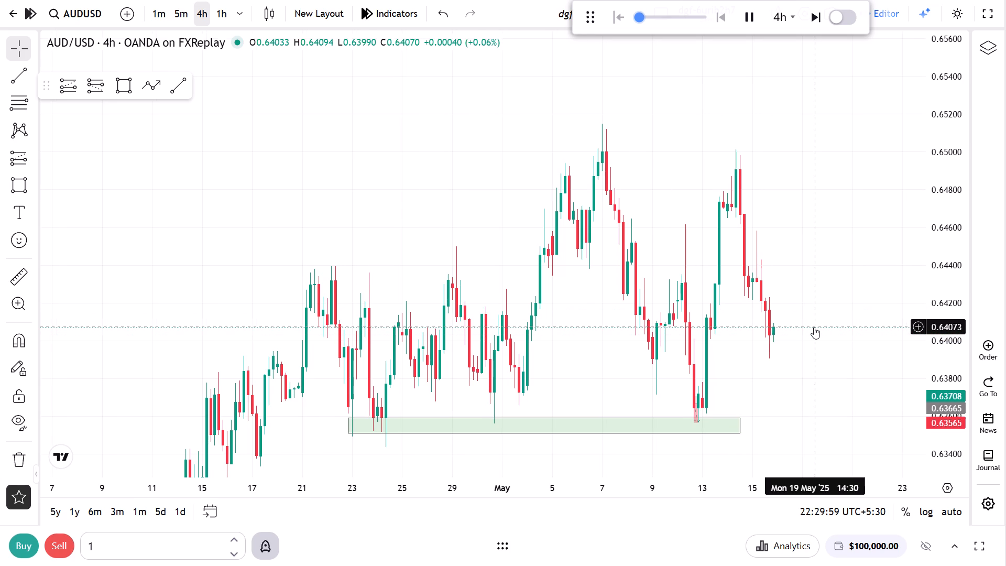
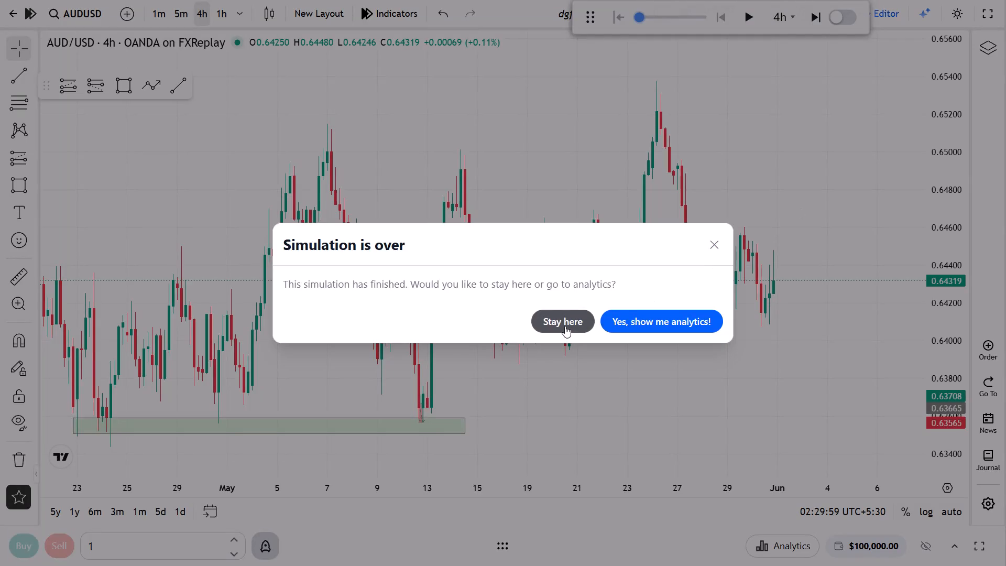
# Dismiss the end-of-simulation notice and stay on the AUDUSD 4h chart.
pyautogui.click(565, 326)
pyautogui.moveTo(689, 313); pyautogui.dragTo(690, 320)
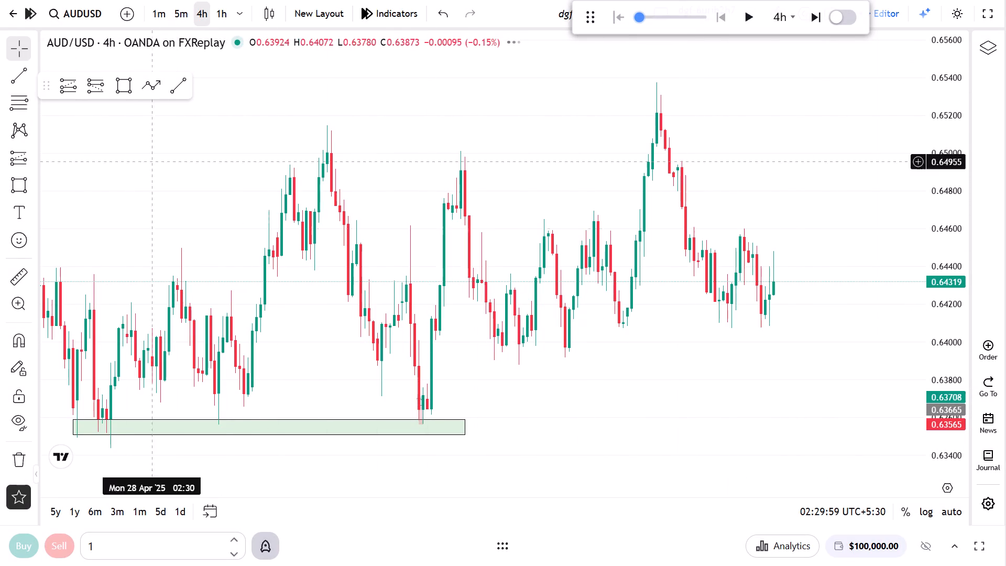
# Leave the chart for the testing dashboard and delete the finished session dgf from the recent sessions.
pyautogui.click(13, 14)
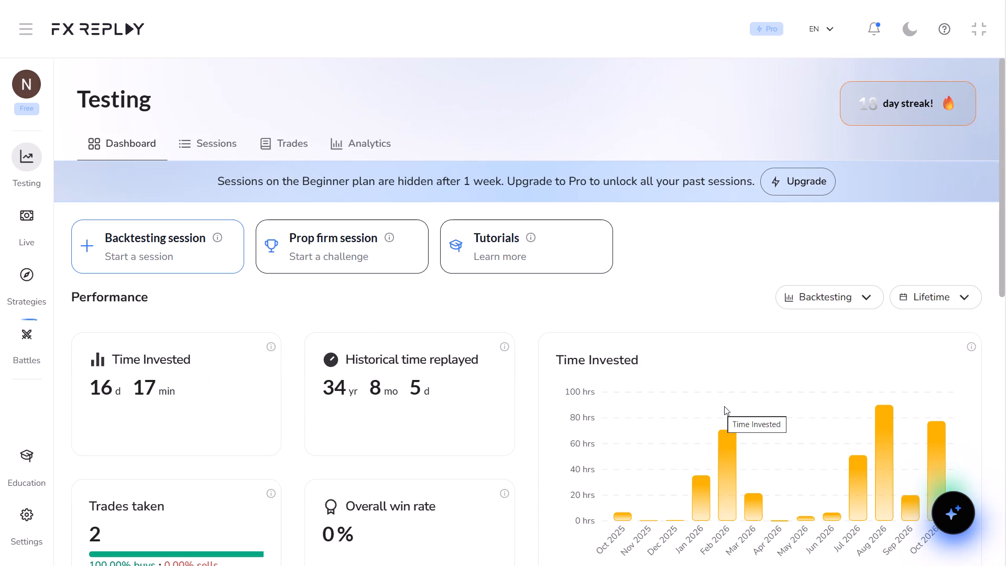
pyautogui.scroll(-5, 738, 503)
pyautogui.scroll(-6, 678, 486)
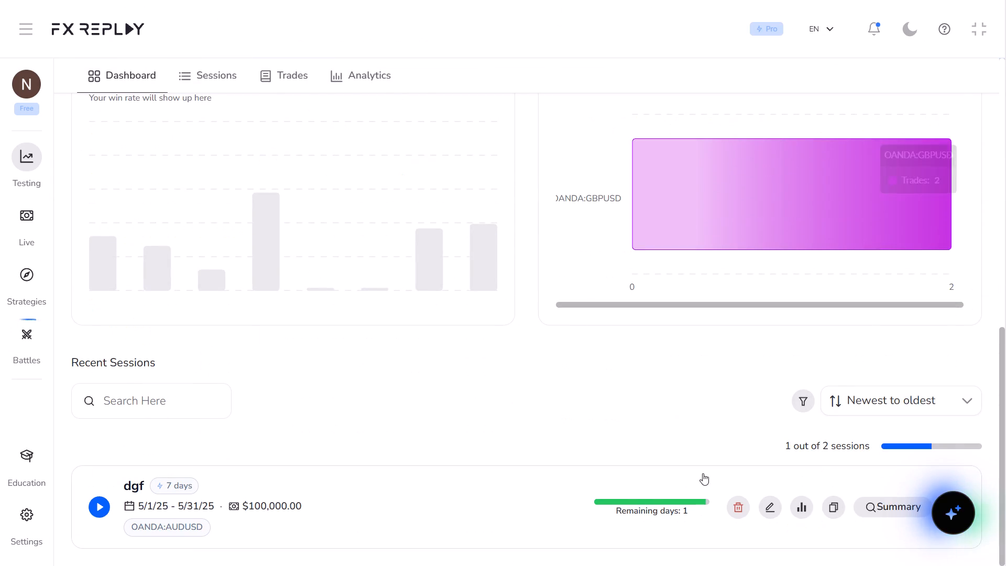
pyautogui.scroll(-3, 709, 476)
pyautogui.click(735, 505)
pyautogui.click(635, 347)
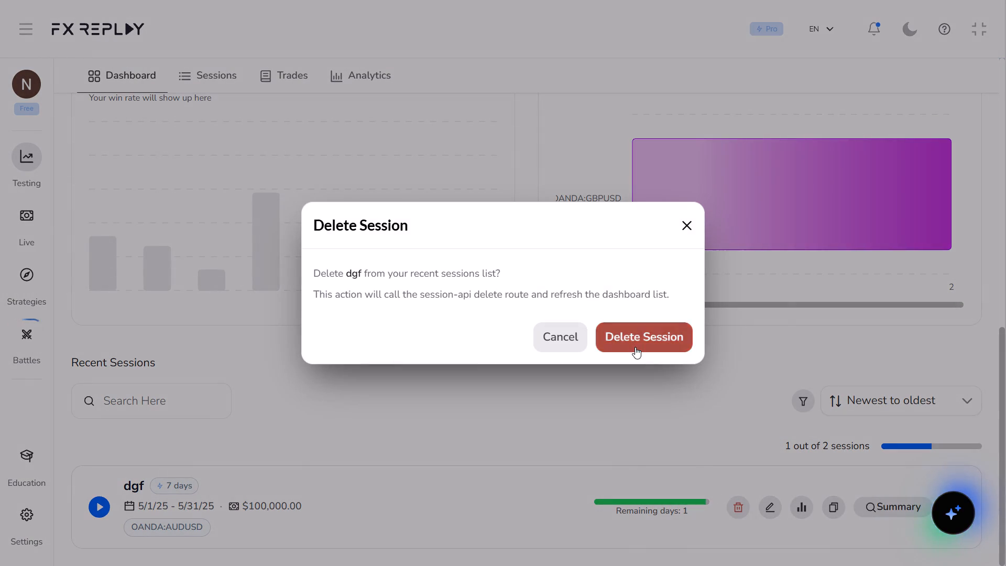
# Start a new backtesting session named dgf and choose AUDUSD as its asset.
pyautogui.scroll(-6, 681, 485)
pyautogui.scroll(6, 681, 485)
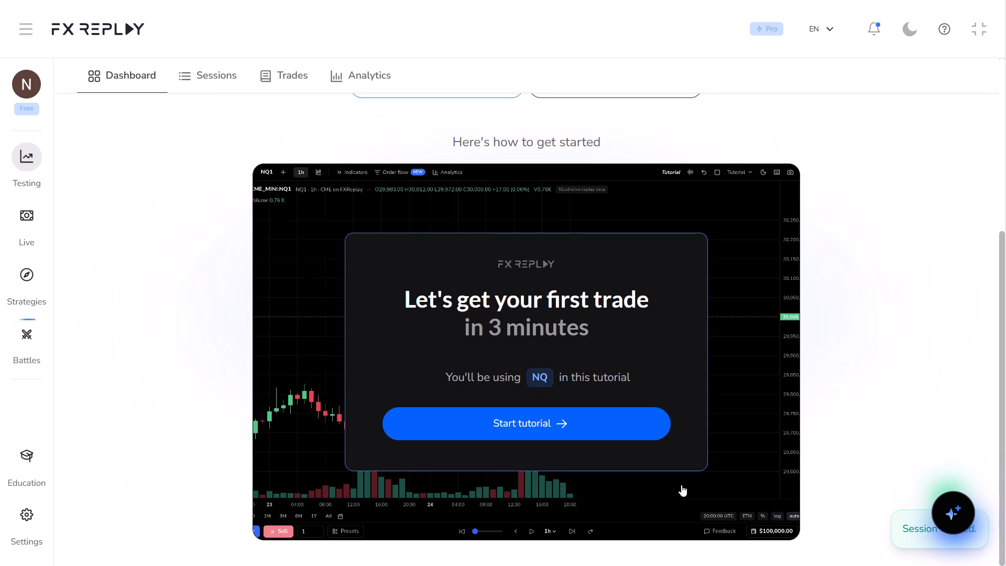
pyautogui.click(457, 341)
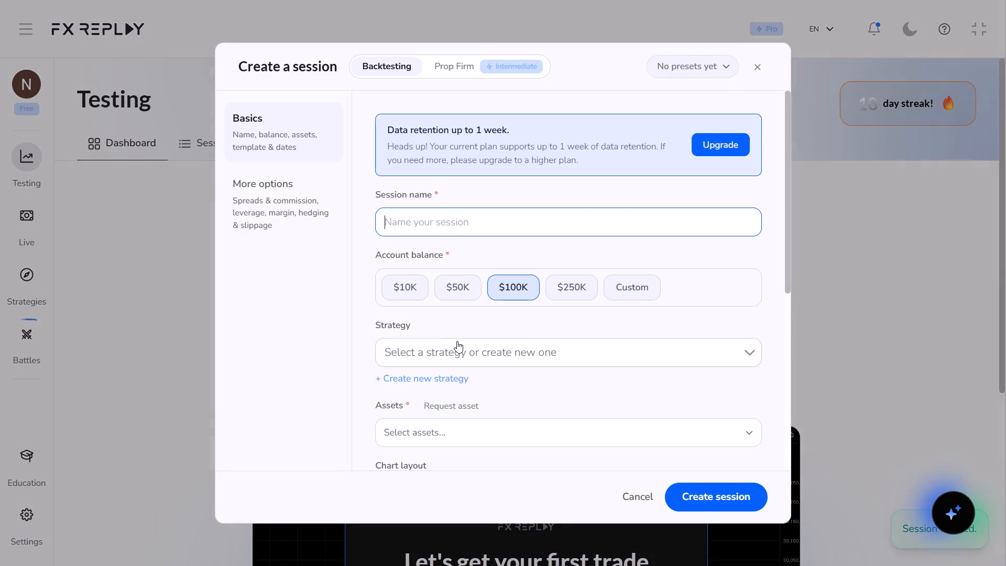
pyautogui.click(528, 217)
pyautogui.click(496, 258)
pyautogui.scroll(-2, 570, 431)
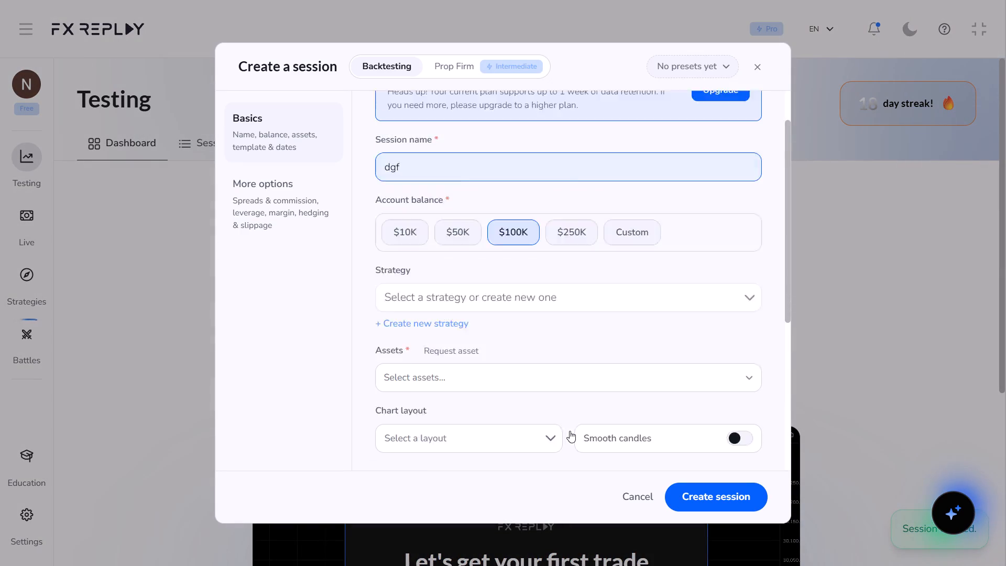
pyautogui.click(646, 311)
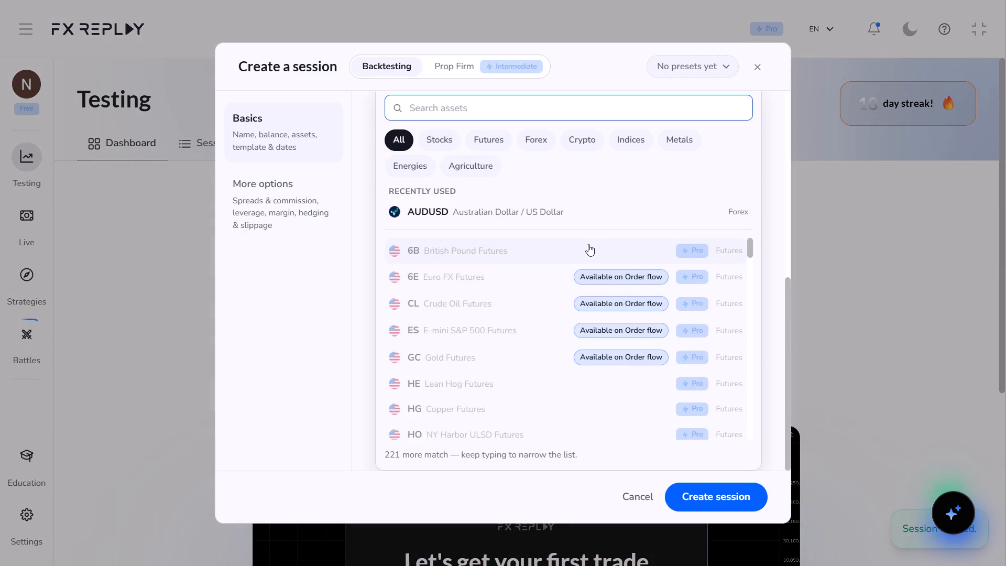
pyautogui.click(587, 219)
pyautogui.click(664, 411)
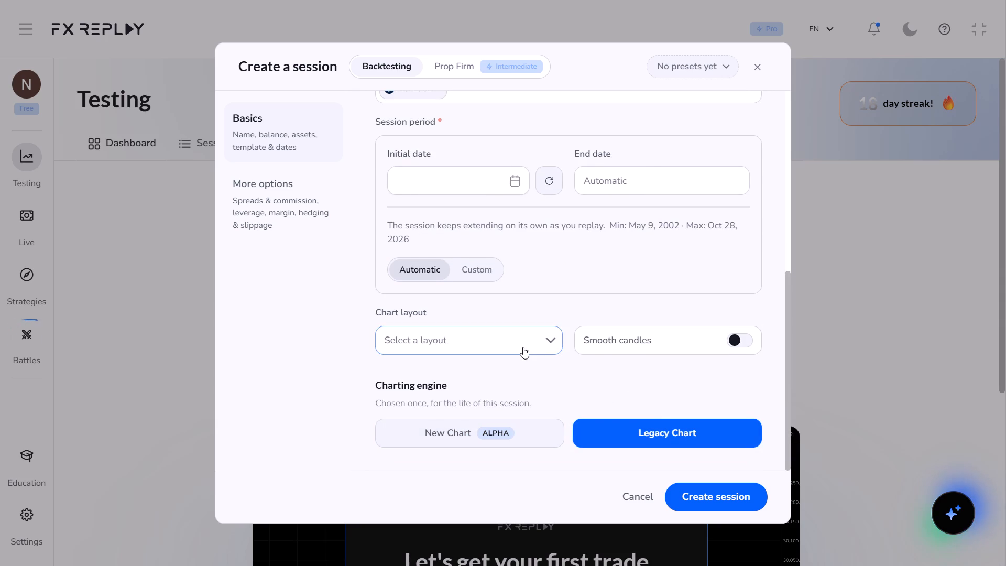
# Make the session period custom and set its initial date to 06/01/2025 15:21.
pyautogui.scroll(2, 523, 347)
pyautogui.click(493, 394)
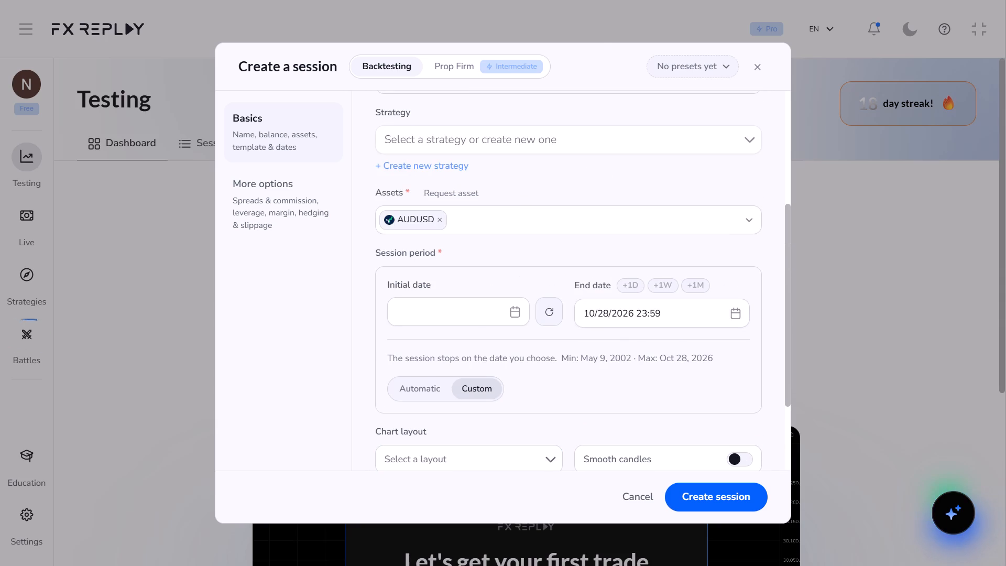
pyautogui.click(523, 308)
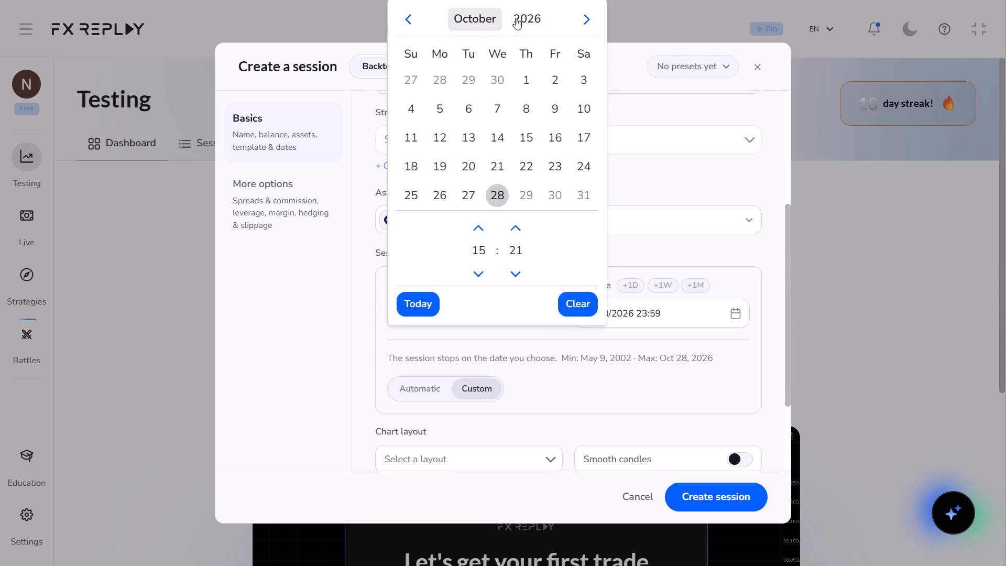
pyautogui.click(516, 18)
pyautogui.click(552, 431)
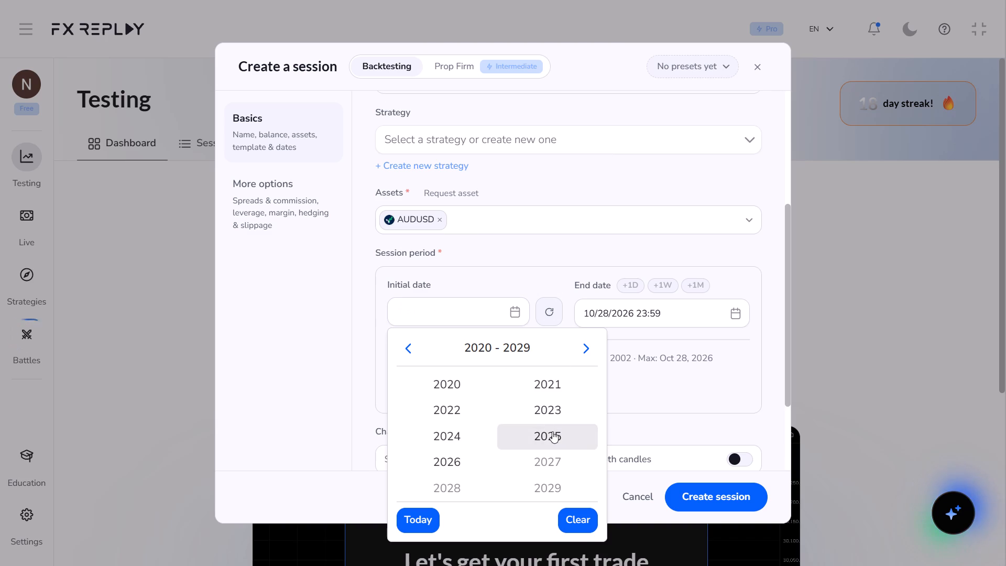
pyautogui.click(552, 415)
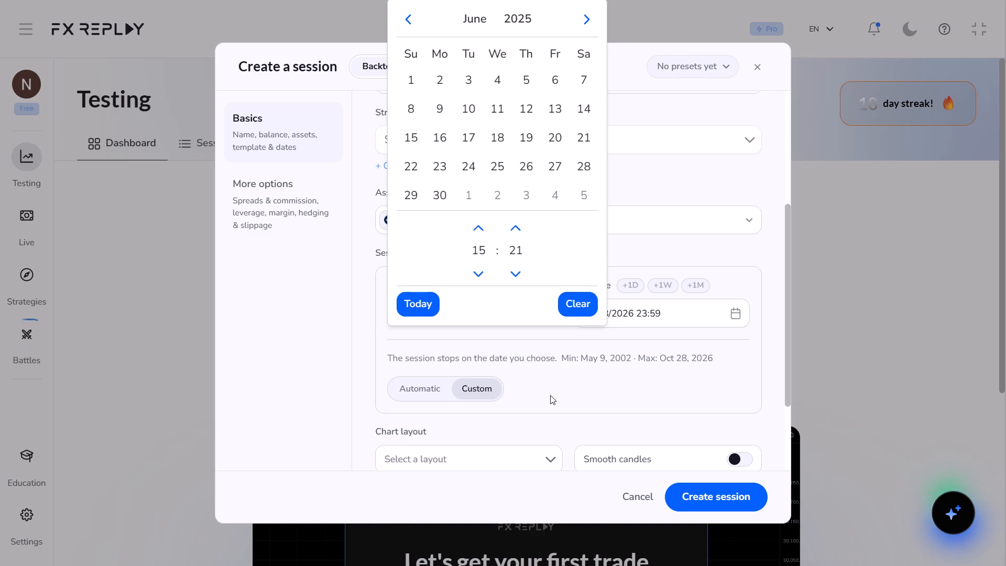
pyautogui.click(415, 78)
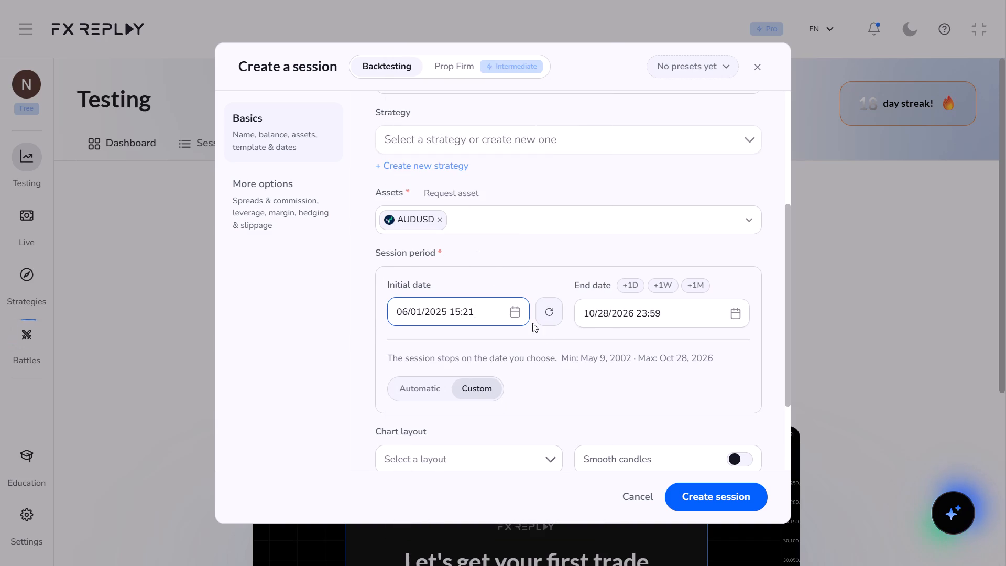
# Set the session's end date to 06/30/2025 23:59.
pyautogui.click(739, 314)
pyautogui.click(721, 16)
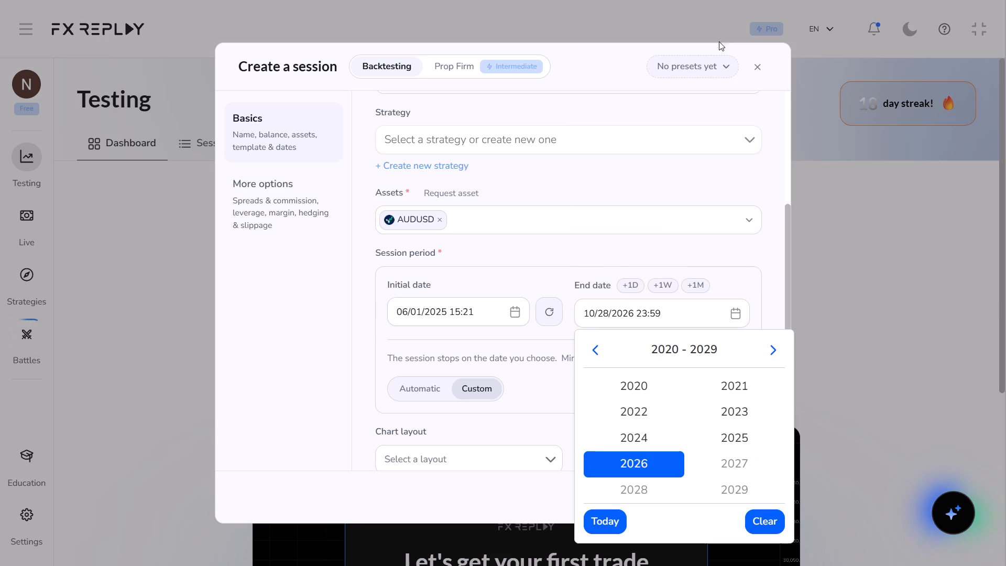
pyautogui.click(740, 432)
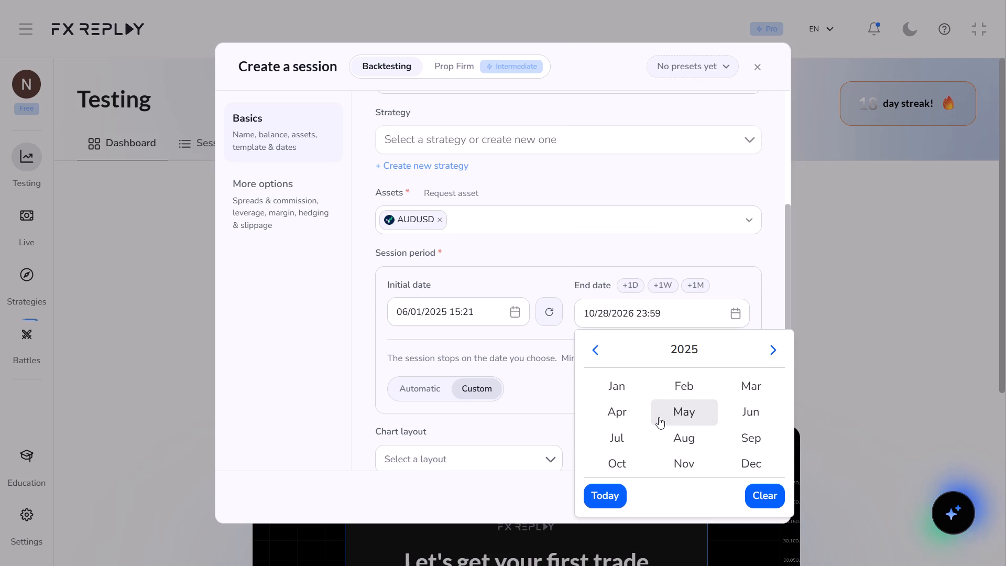
pyautogui.click(737, 410)
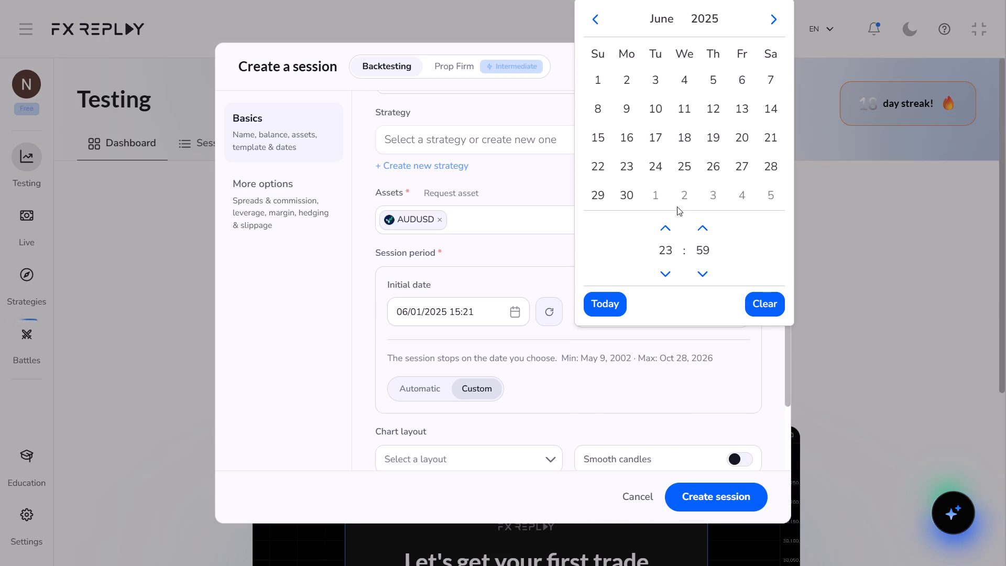
pyautogui.click(629, 201)
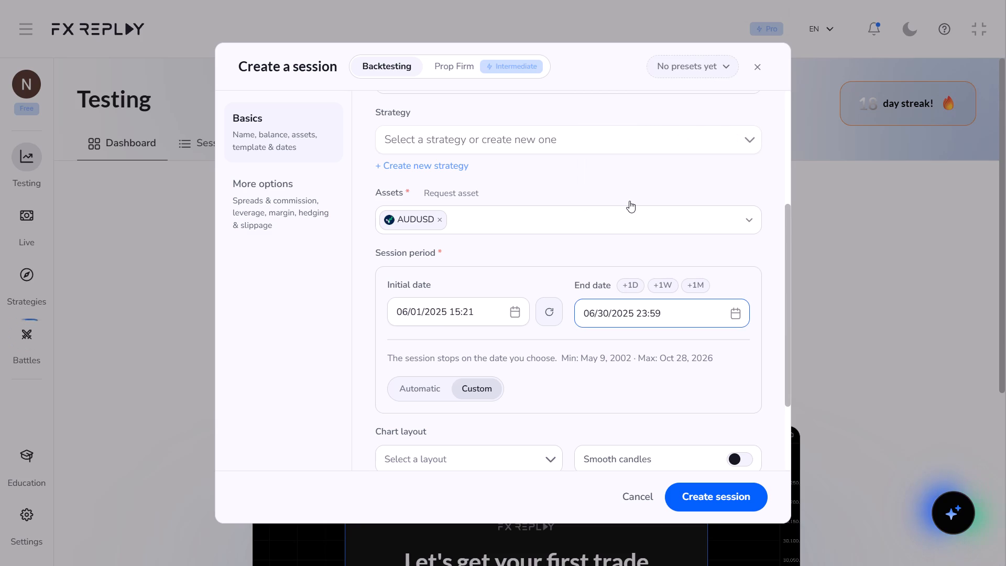
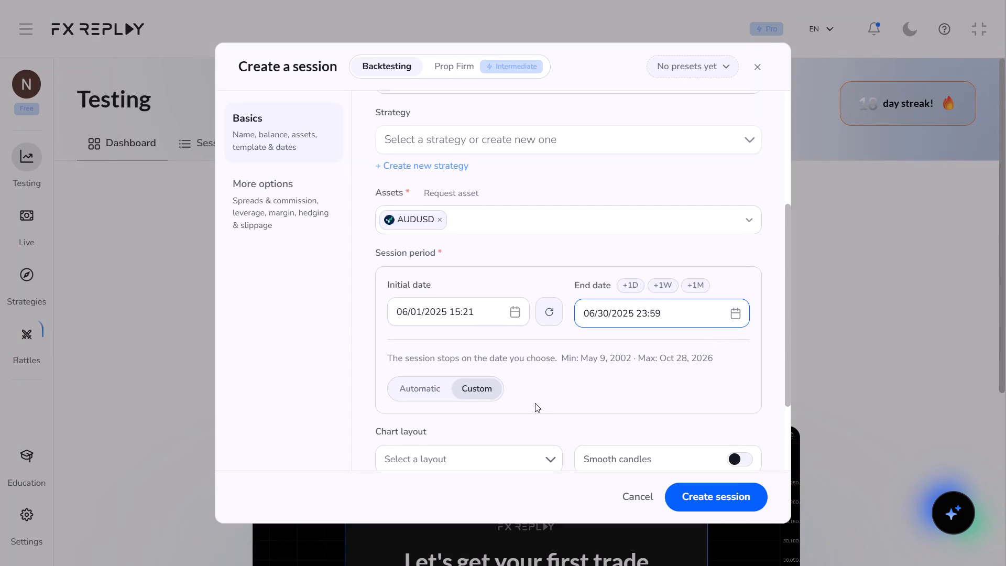
# Keep the Legacy Chart engine without choosing a chart layout and create the AUDUSD session.
pyautogui.scroll(-2, 537, 405)
pyautogui.click(556, 334)
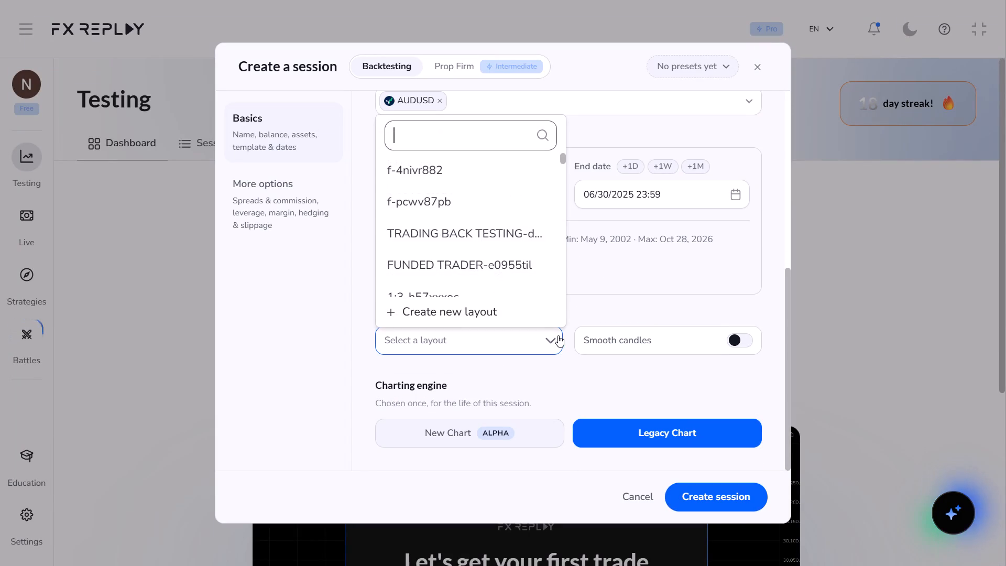
pyautogui.click(641, 263)
pyautogui.scroll(2, 619, 328)
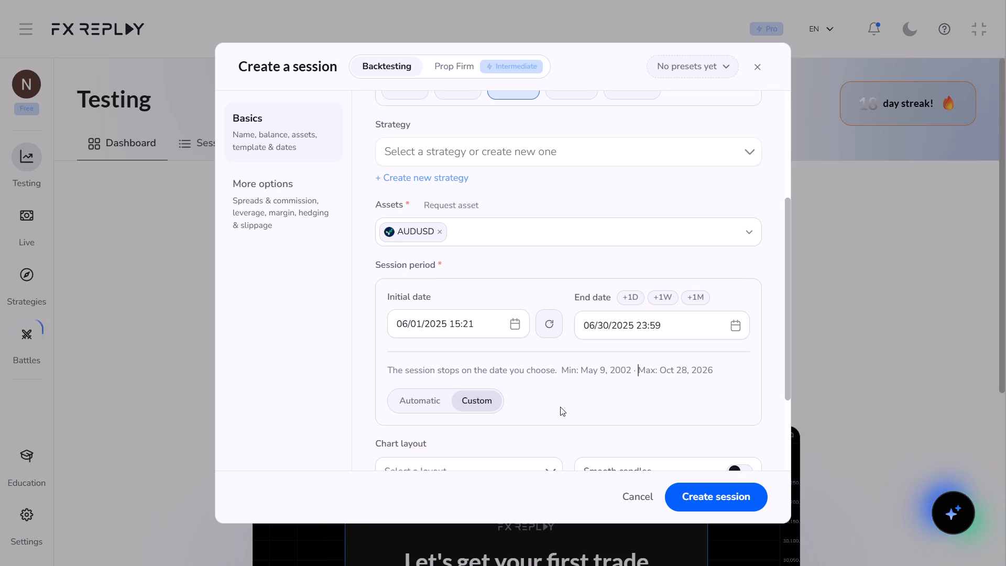
pyautogui.scroll(-5, 561, 411)
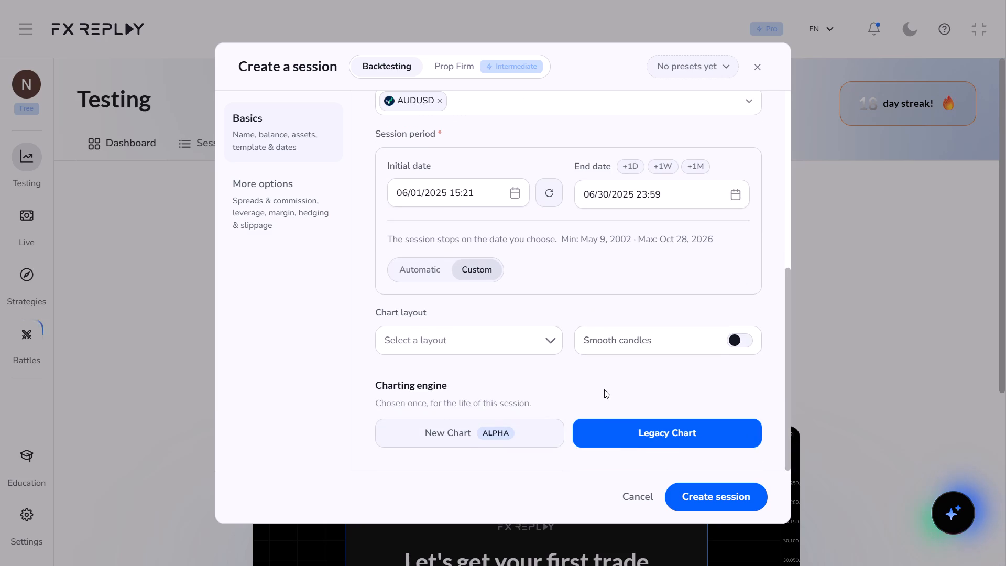
pyautogui.click(633, 434)
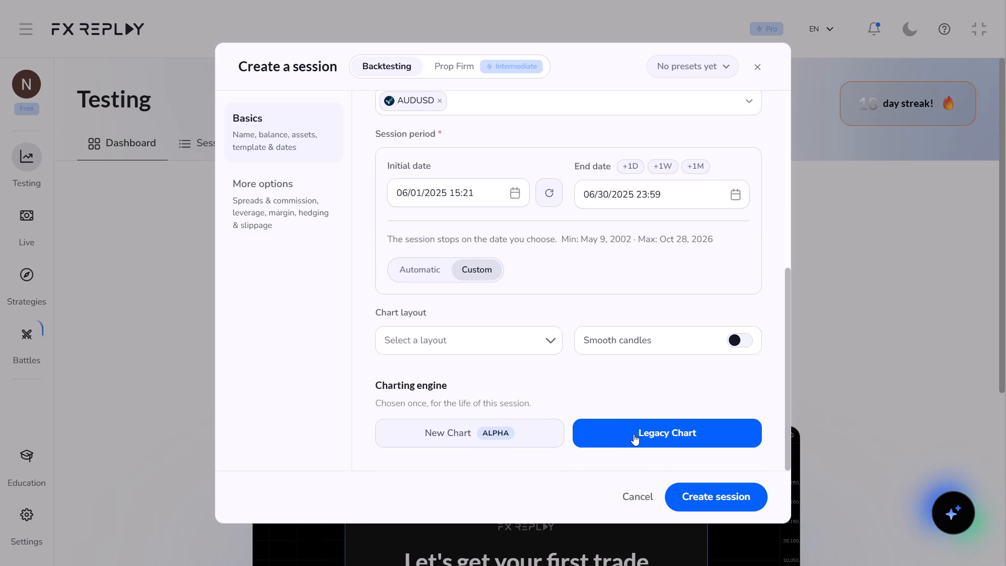
pyautogui.click(714, 498)
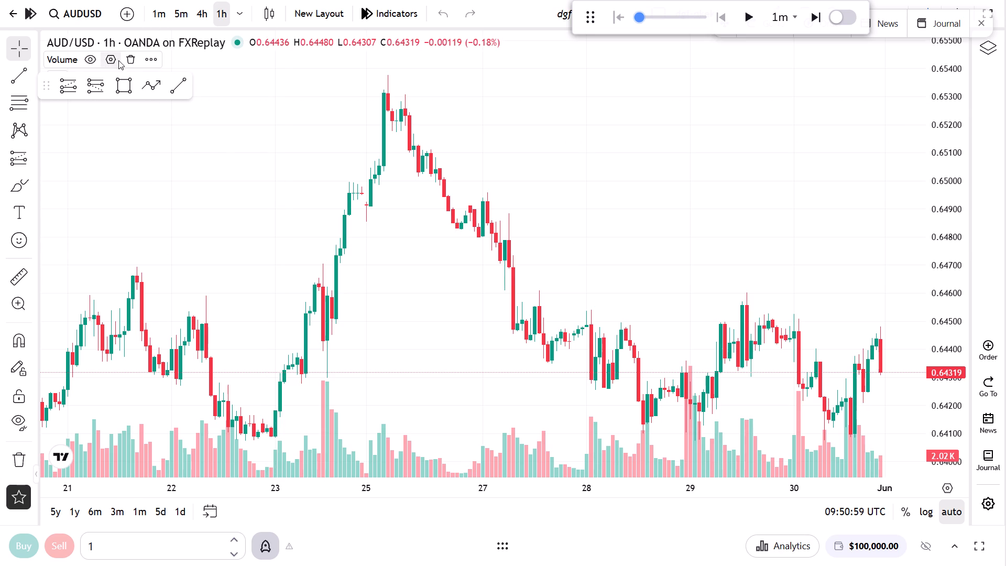
# Remove the Volume indicator and switch the AUDUSD chart to the 4h timeframe.
pyautogui.click(129, 59)
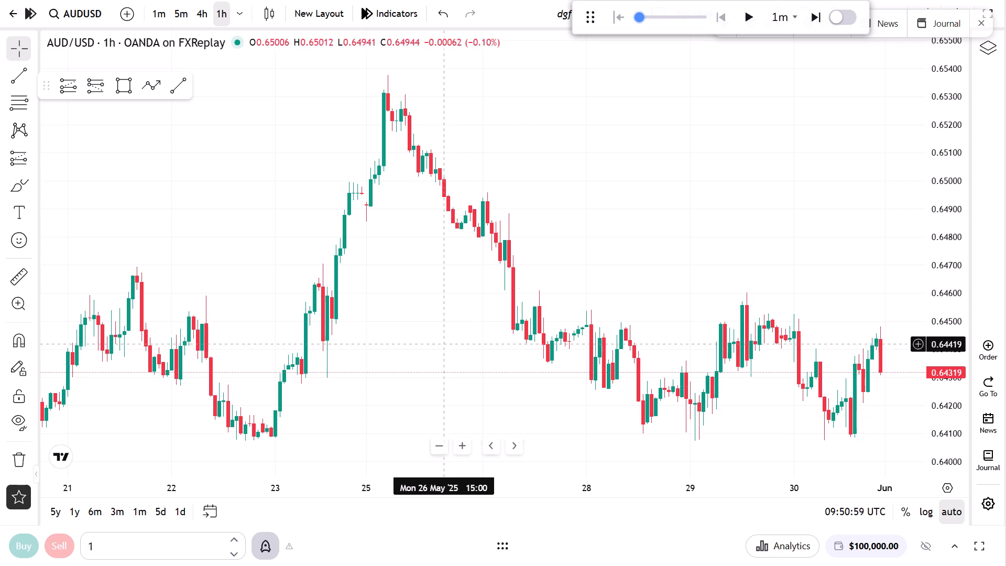
pyautogui.click(203, 21)
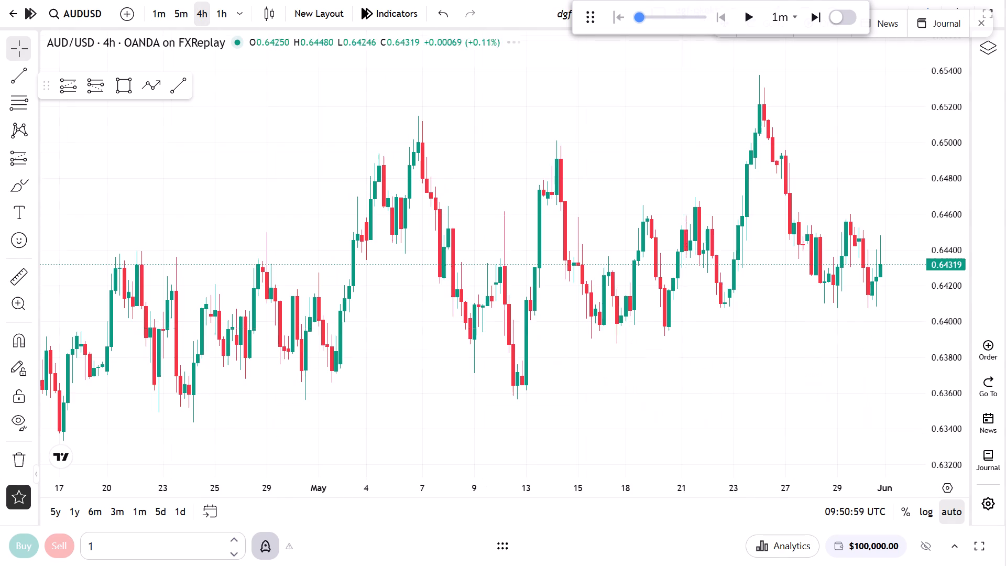
# Draw a horizontal trend line at about 0.6515 from the 6 May high to the 26 May candles.
pyautogui.click(189, 89)
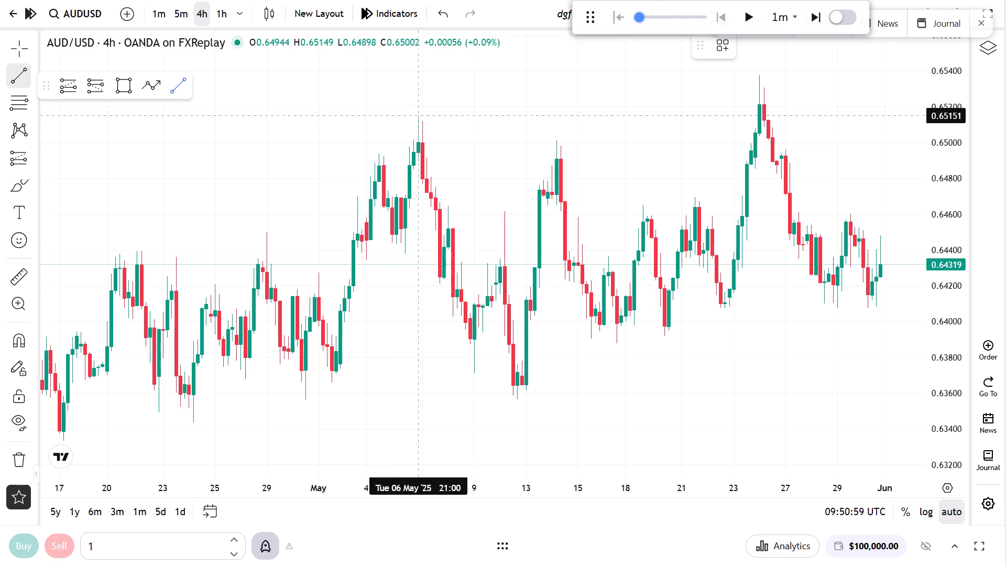
pyautogui.click(419, 116)
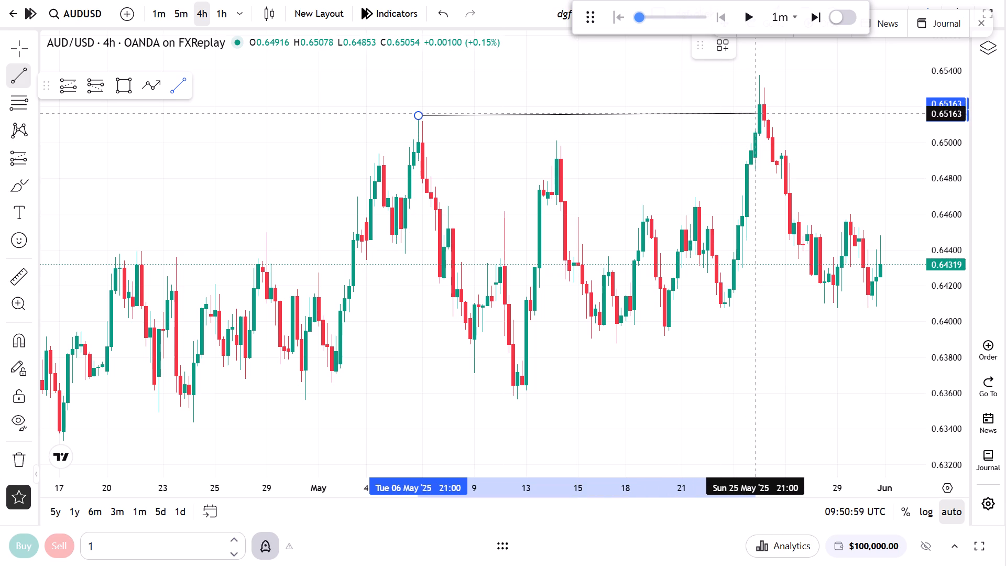
pyautogui.click(762, 116)
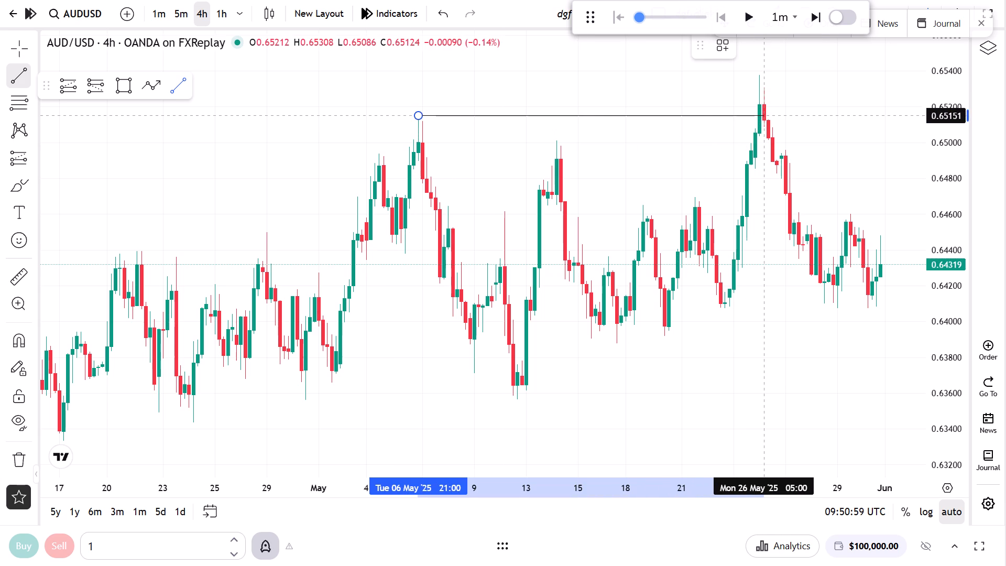
# Draw a rectangle zone at the 12 May low, from about 0.6364 to 0.6356, reaching into early June.
pyautogui.moveTo(744, 187); pyautogui.dragTo(655, 170)
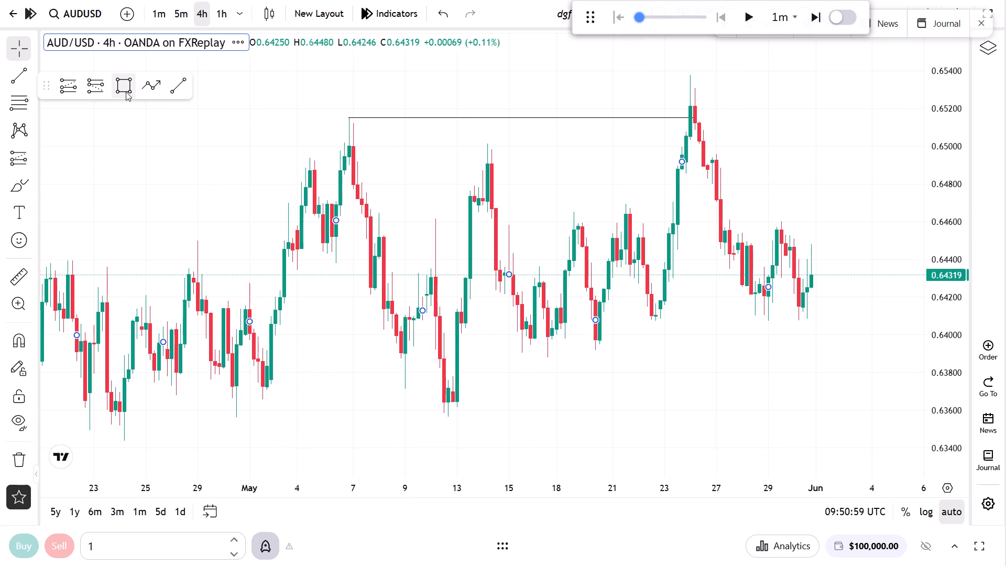
pyautogui.click(126, 92)
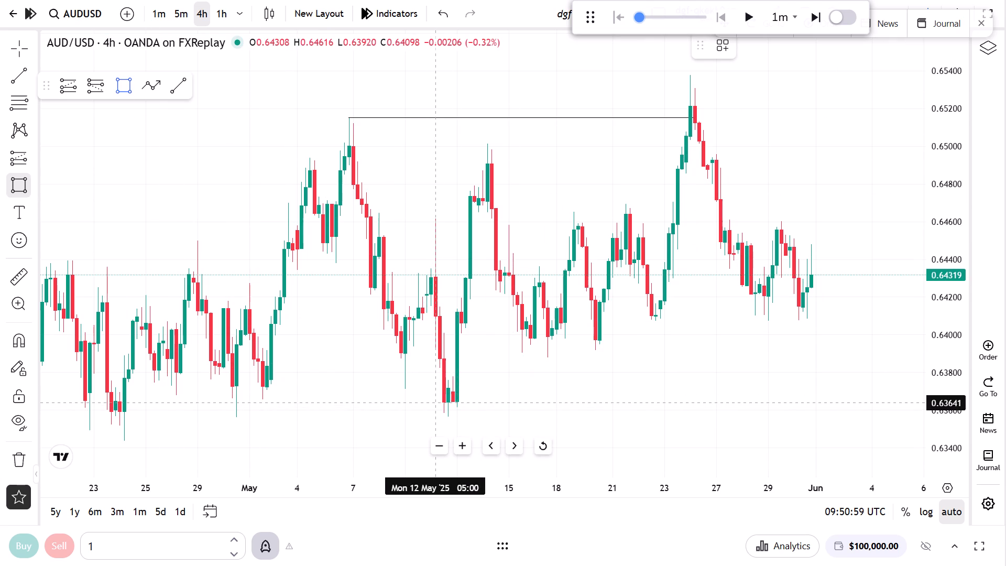
pyautogui.click(435, 402)
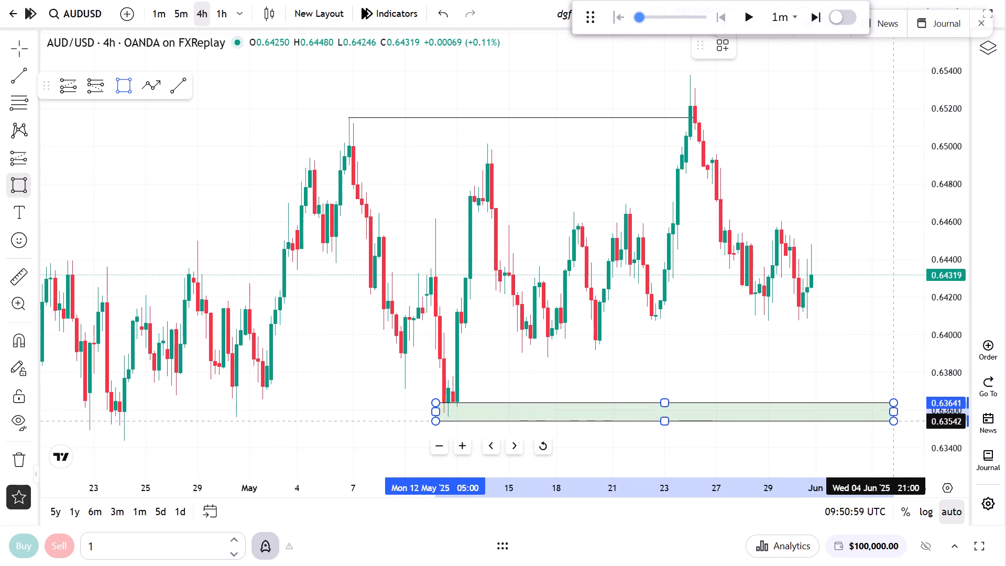
pyautogui.click(906, 417)
# Extend the rectangle zone's end date to about 12 June.
pyautogui.moveTo(868, 342); pyautogui.dragTo(810, 344)
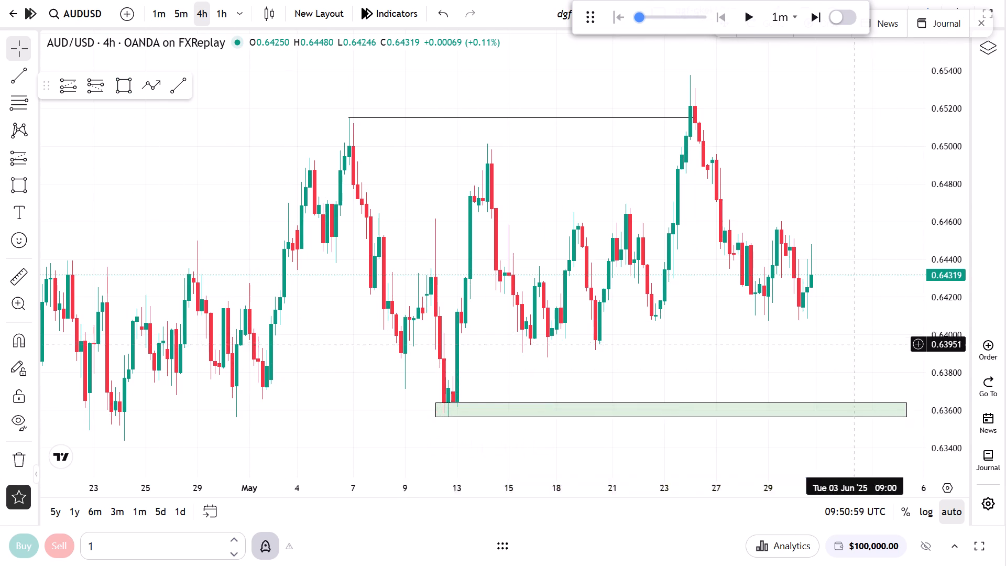
pyautogui.moveTo(810, 344); pyautogui.dragTo(728, 344)
pyautogui.scroll(-4, 745, 358)
pyautogui.moveTo(957, 266); pyautogui.dragTo(956, 189)
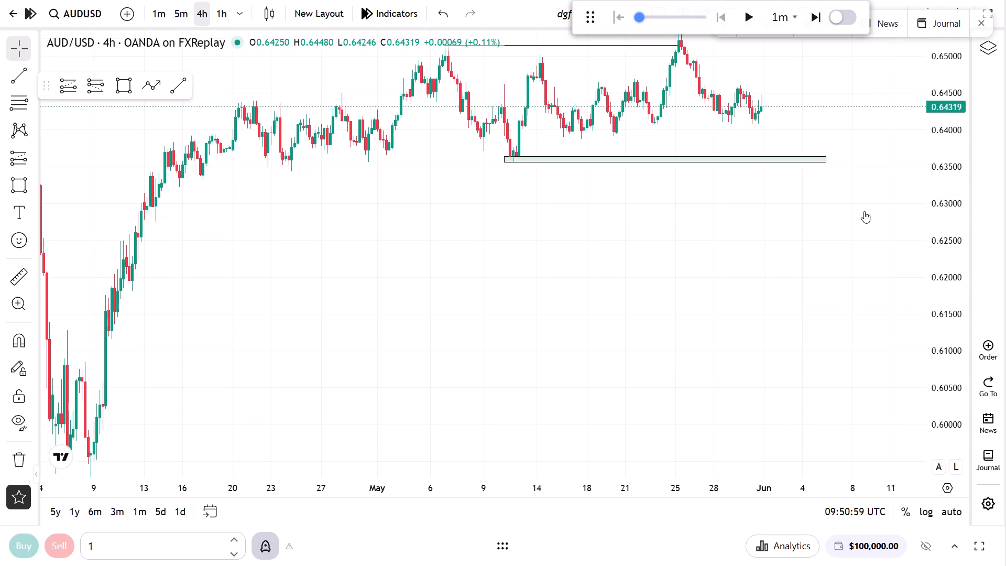
pyautogui.moveTo(831, 223); pyautogui.dragTo(769, 361)
pyautogui.moveTo(961, 424); pyautogui.dragTo(961, 142)
pyautogui.moveTo(831, 217); pyautogui.dragTo(783, 325)
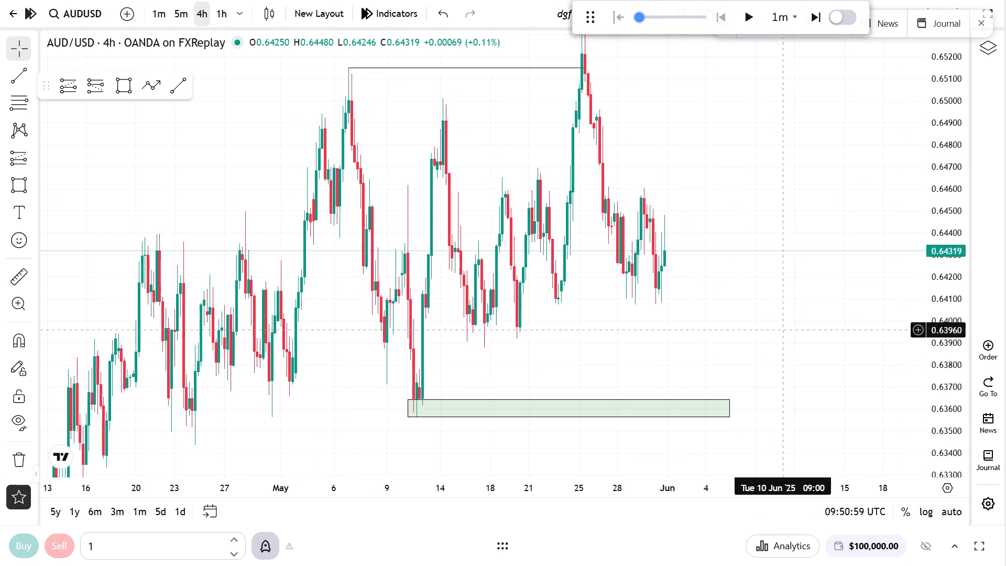
pyautogui.moveTo(732, 410); pyautogui.dragTo(822, 415)
pyautogui.click(785, 312)
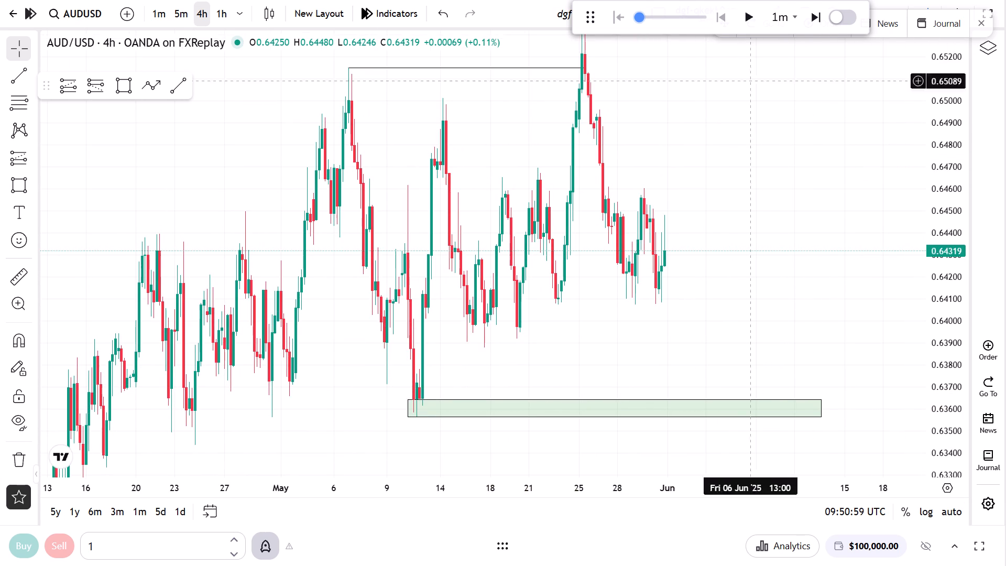
# Set the replay step interval to 4h.
pyautogui.click(783, 15)
pyautogui.scroll(-3, 784, 152)
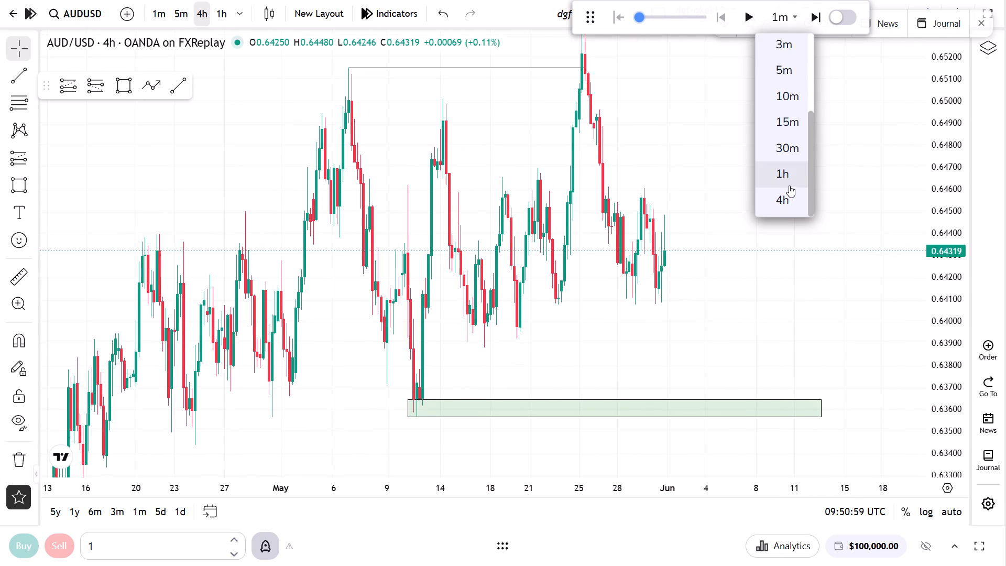
pyautogui.click(791, 189)
# Change the chart's time zone to UTC+5:30.
pyautogui.scroll(-1, 857, 429)
pyautogui.click(863, 516)
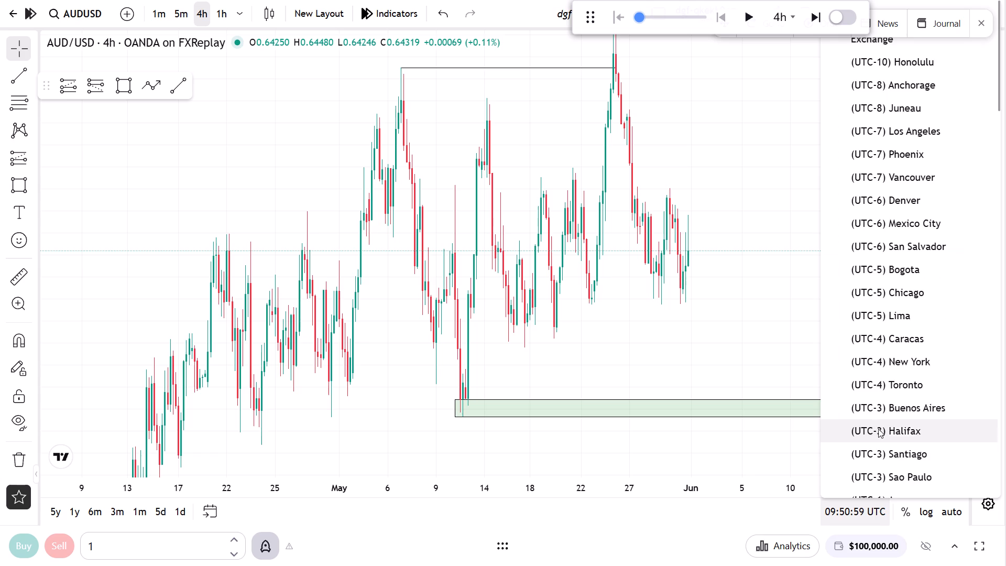
pyautogui.scroll(-13, 878, 428)
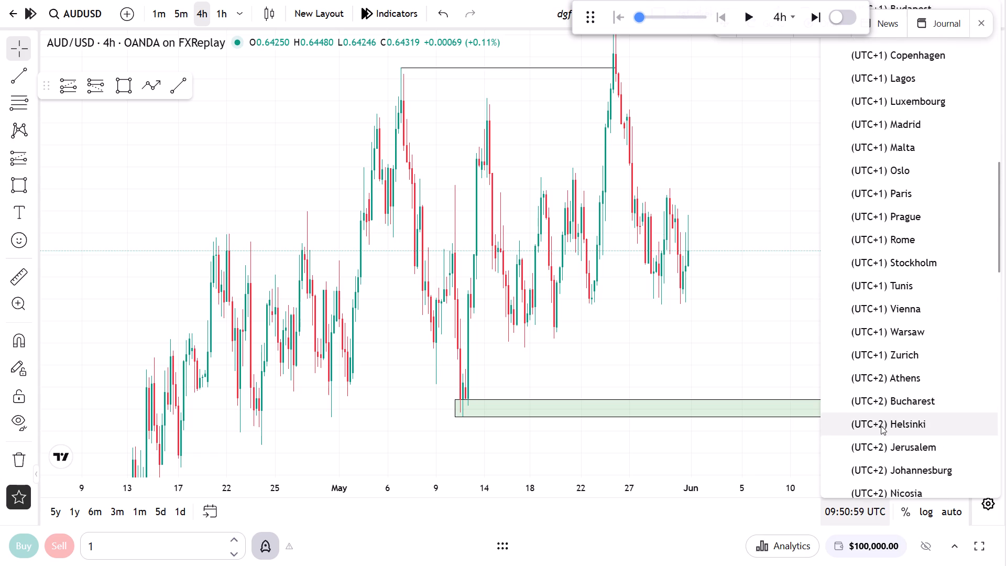
pyautogui.scroll(-5, 881, 426)
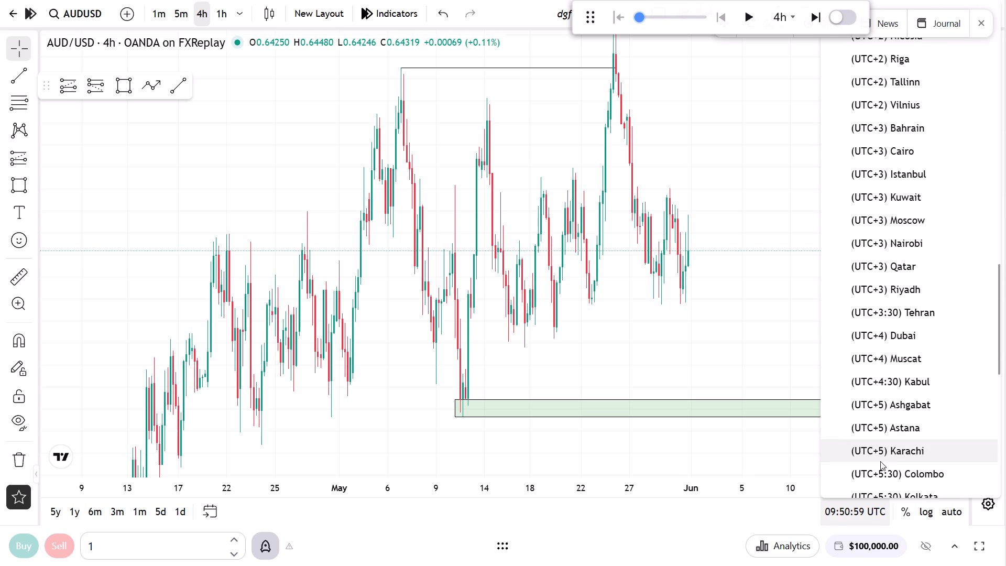
pyautogui.click(882, 487)
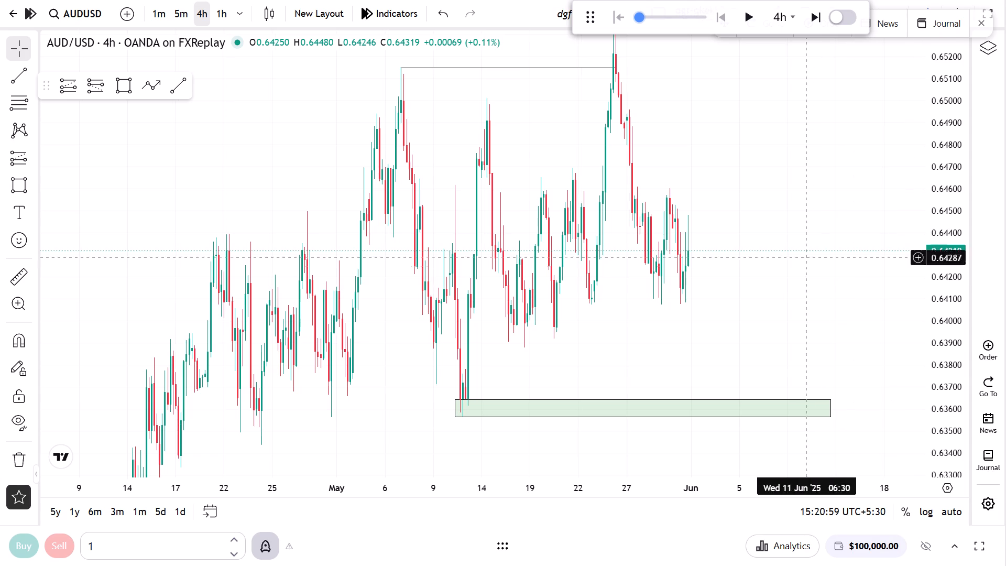
# Play the replay forward in 4h steps from the start of June to about 6 June.
pyautogui.moveTo(804, 253); pyautogui.dragTo(803, 293)
pyautogui.scroll(3, 803, 295)
pyautogui.moveTo(753, 304); pyautogui.dragTo(762, 288)
pyautogui.click(742, 11)
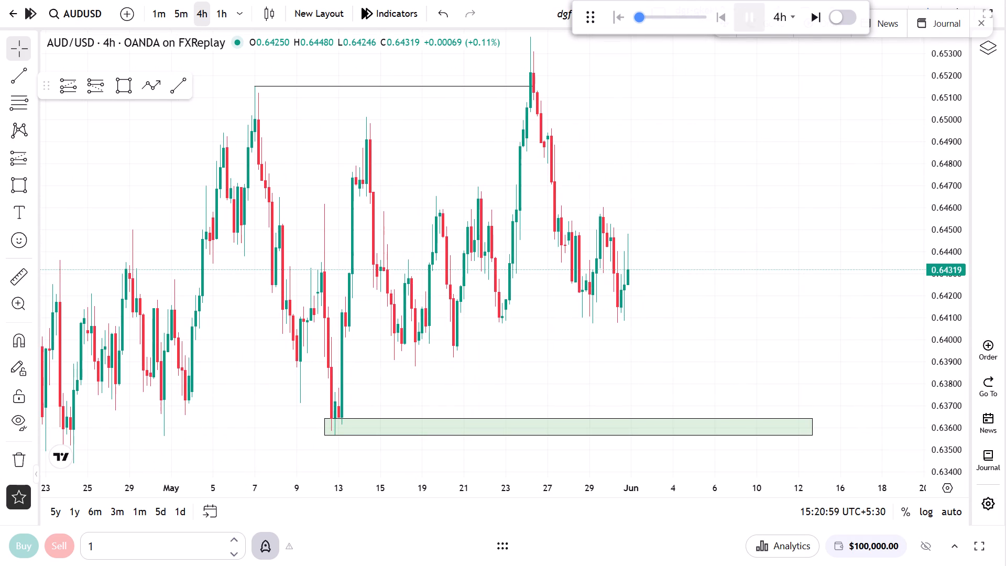
pyautogui.moveTo(941, 118); pyautogui.dragTo(955, 218)
pyautogui.moveTo(802, 199); pyautogui.dragTo(826, 234)
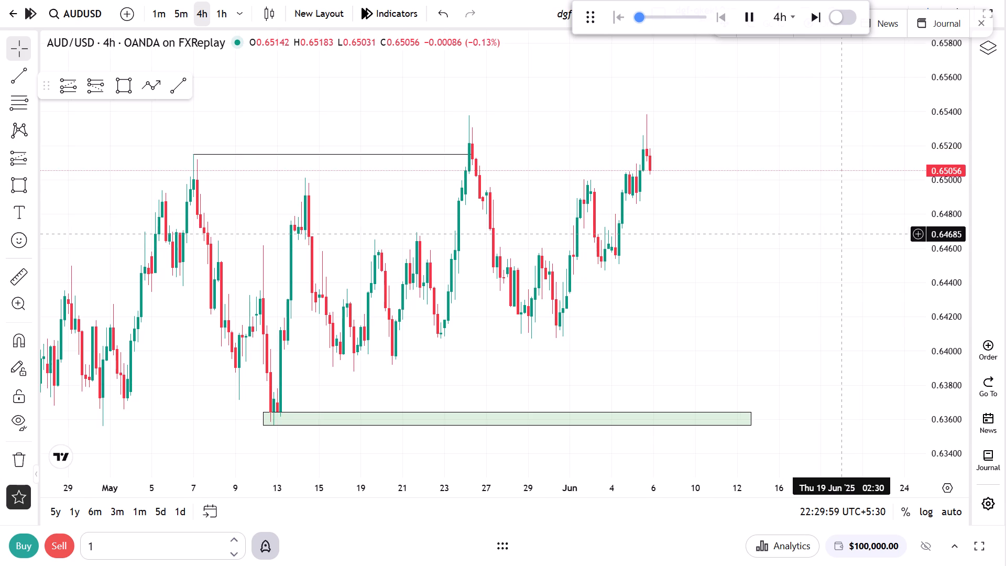
pyautogui.moveTo(766, 194); pyautogui.dragTo(772, 267)
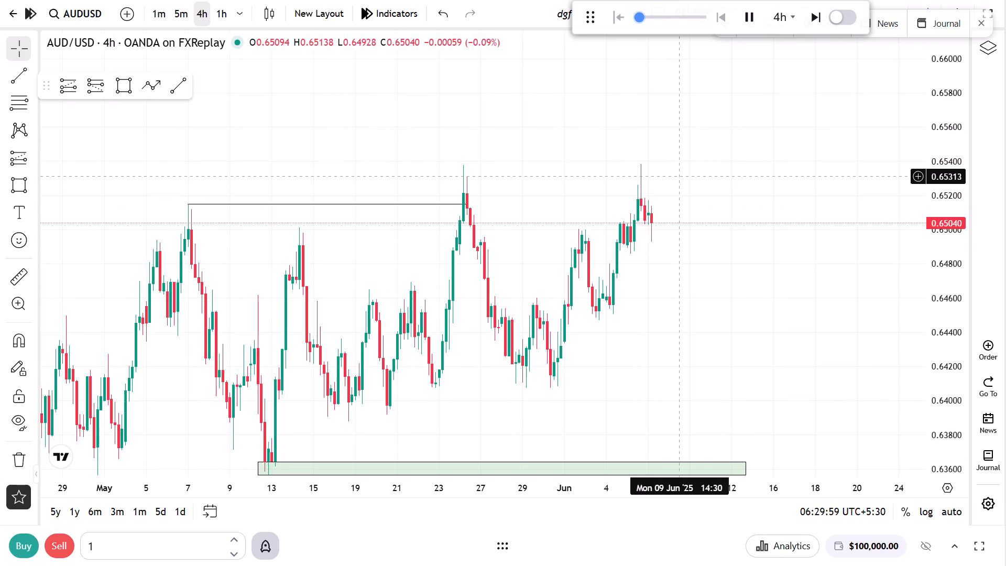
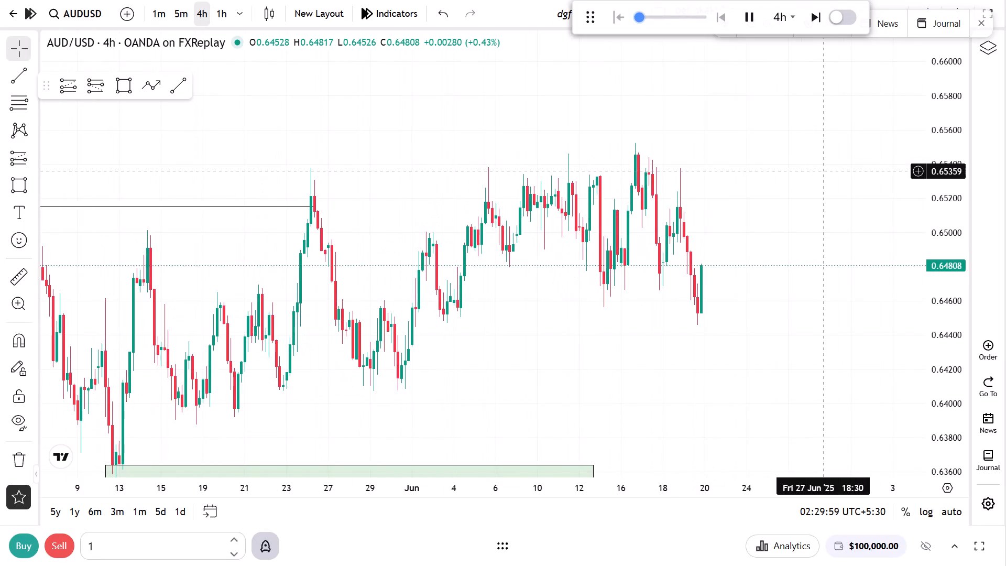
# Pause the 4h replay at about 20 June.
pyautogui.click(760, 18)
# Draw a near-horizontal trend line from the 26 May high at about 0.65380 to 16 June.
pyautogui.click(173, 90)
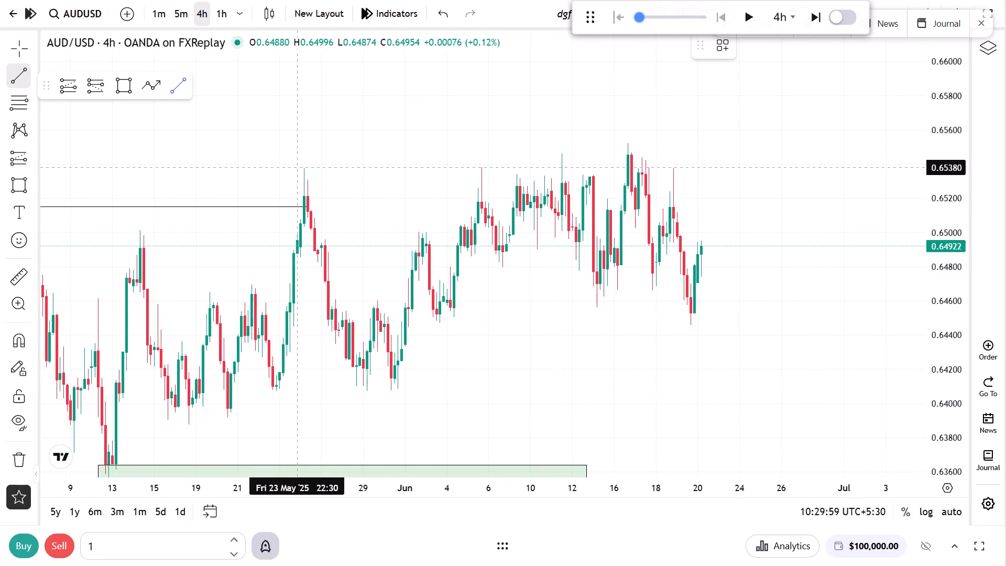
pyautogui.click(304, 168)
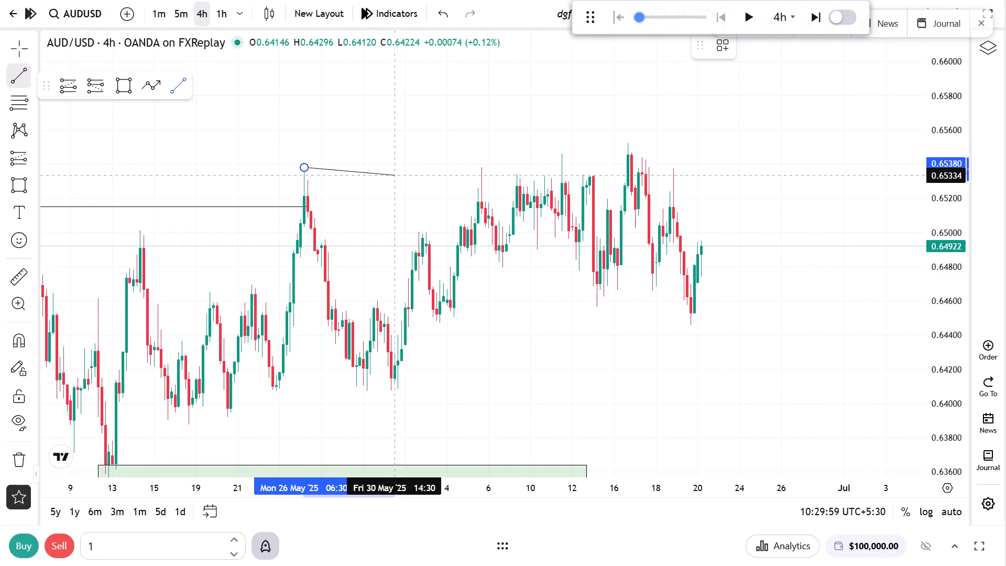
pyautogui.click(630, 167)
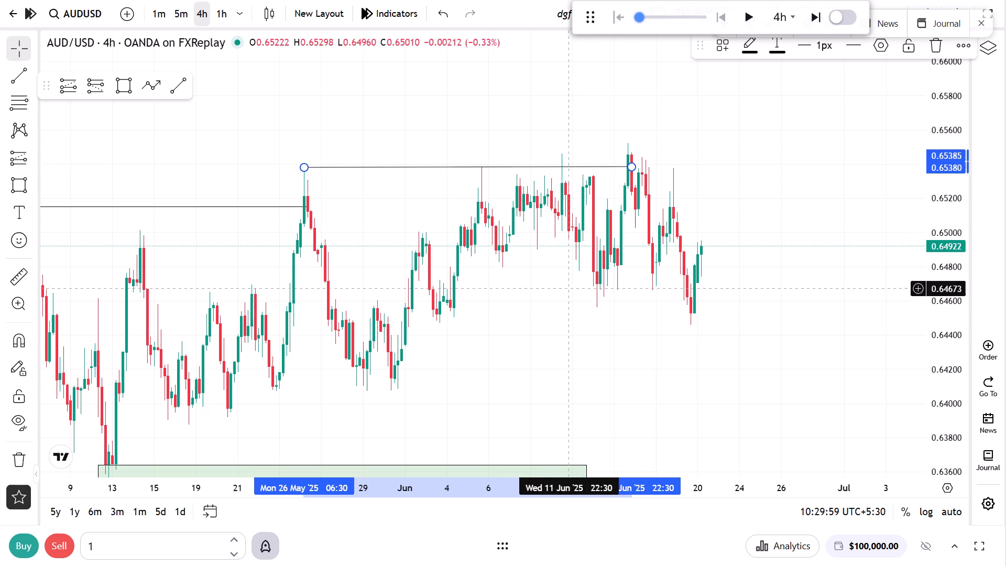
pyautogui.click(546, 334)
# Draw a rectangle zone from the 30 May low to 27 June, between about 0.64150 and 0.64074.
pyautogui.moveTo(478, 338); pyautogui.dragTo(477, 295)
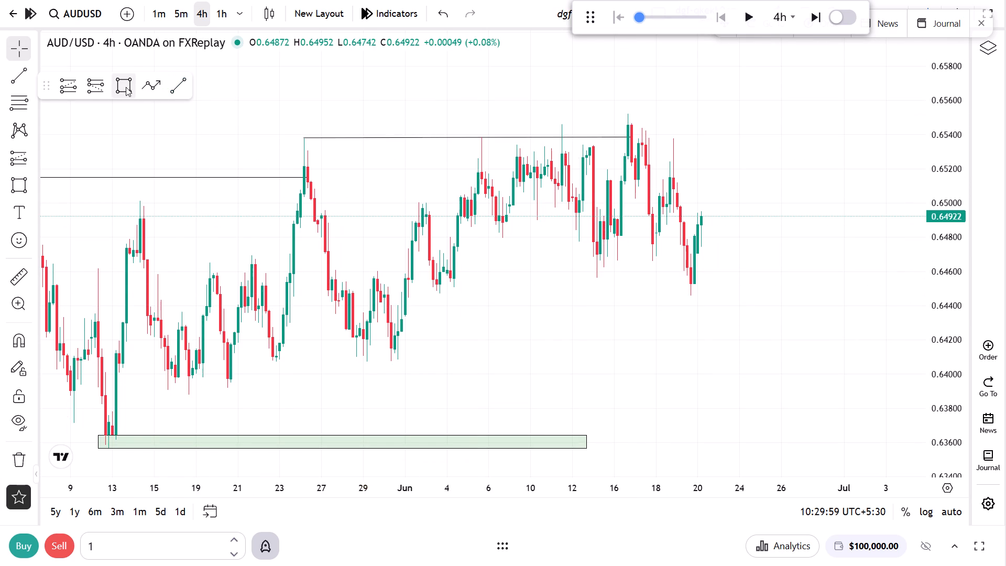
pyautogui.click(126, 87)
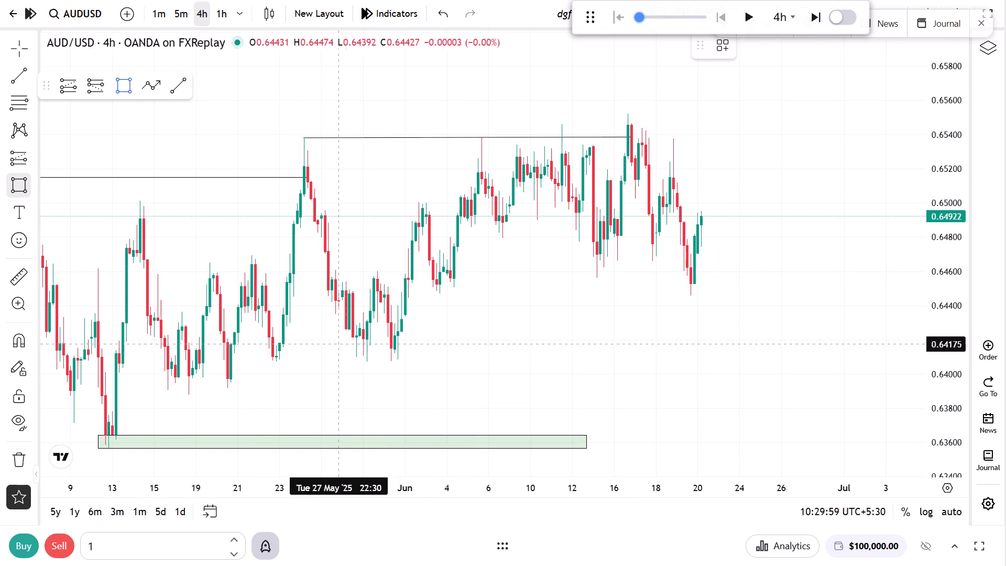
pyautogui.click(384, 349)
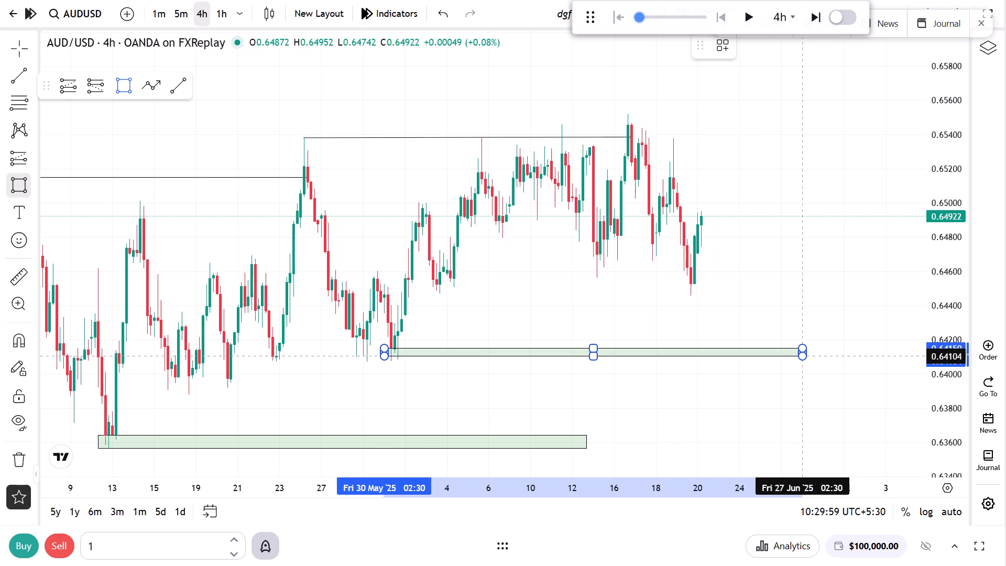
pyautogui.click(810, 362)
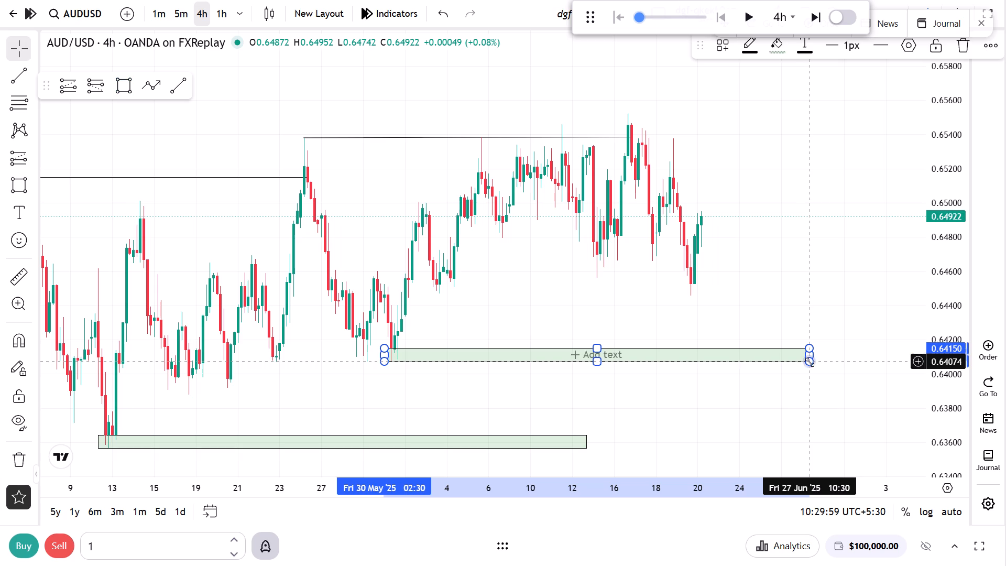
# Play the replay forward in 4h steps until price trades through the new zone on 23 June, and pause it.
pyautogui.moveTo(788, 281); pyautogui.dragTo(714, 305)
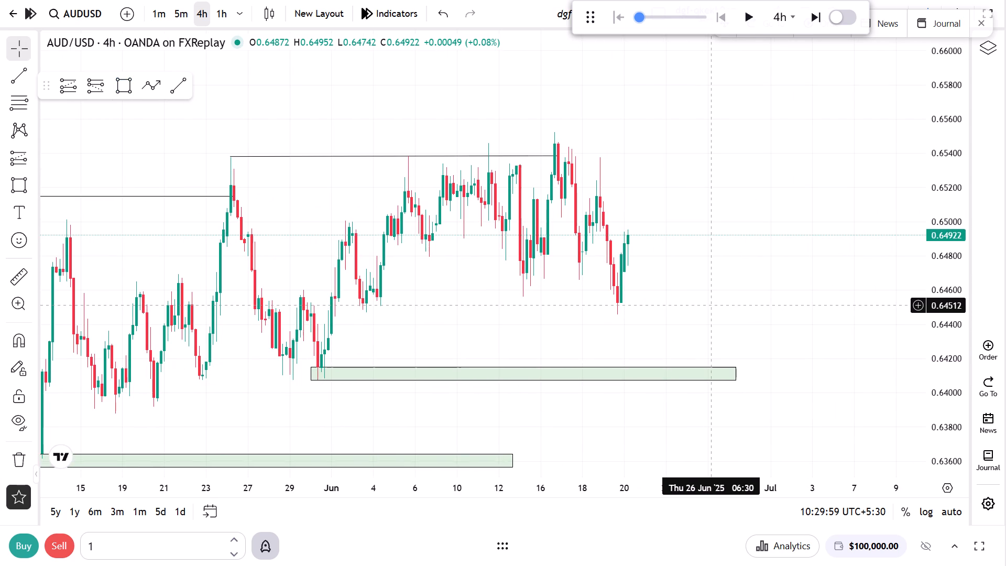
pyautogui.click(760, 16)
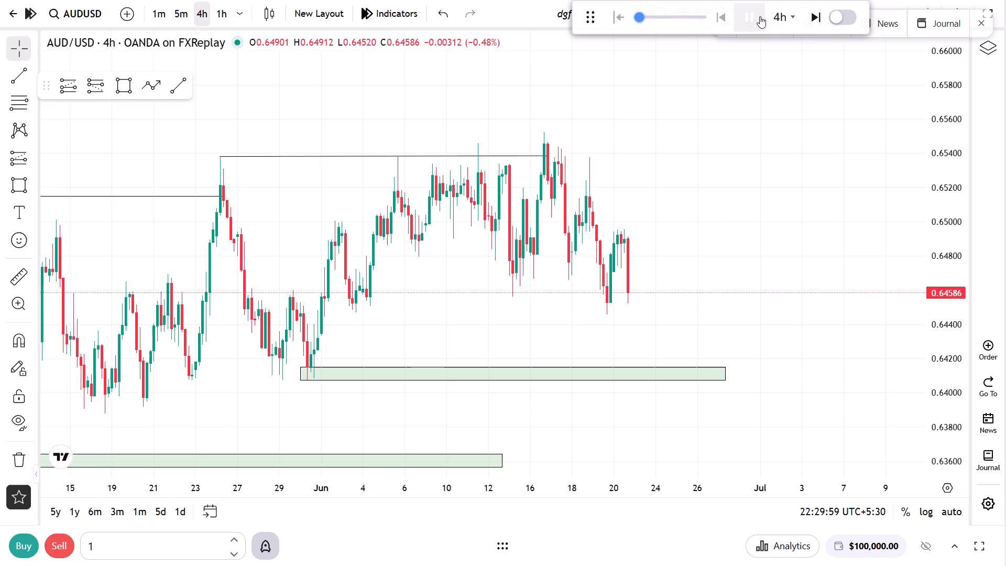
pyautogui.click(760, 16)
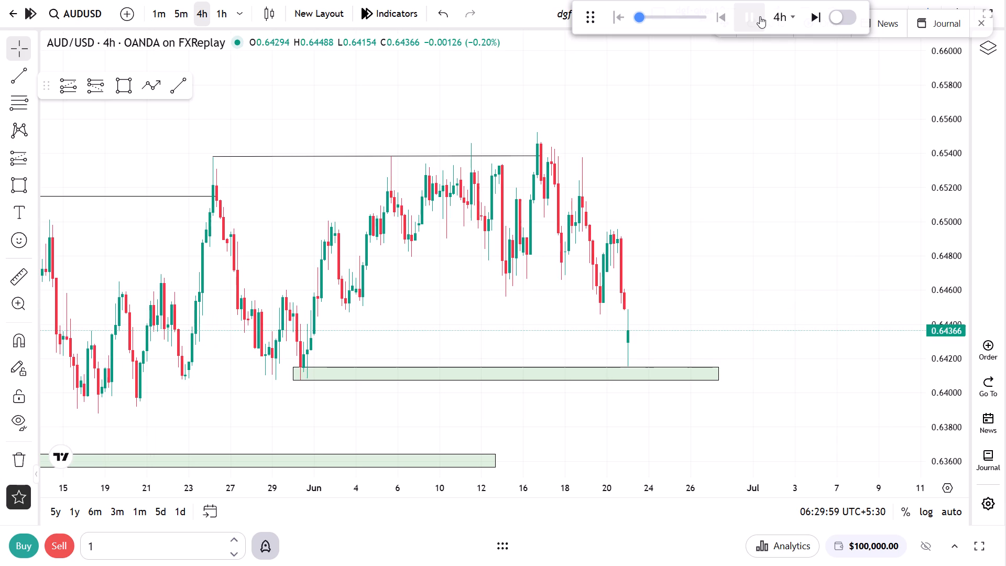
pyautogui.click(760, 16)
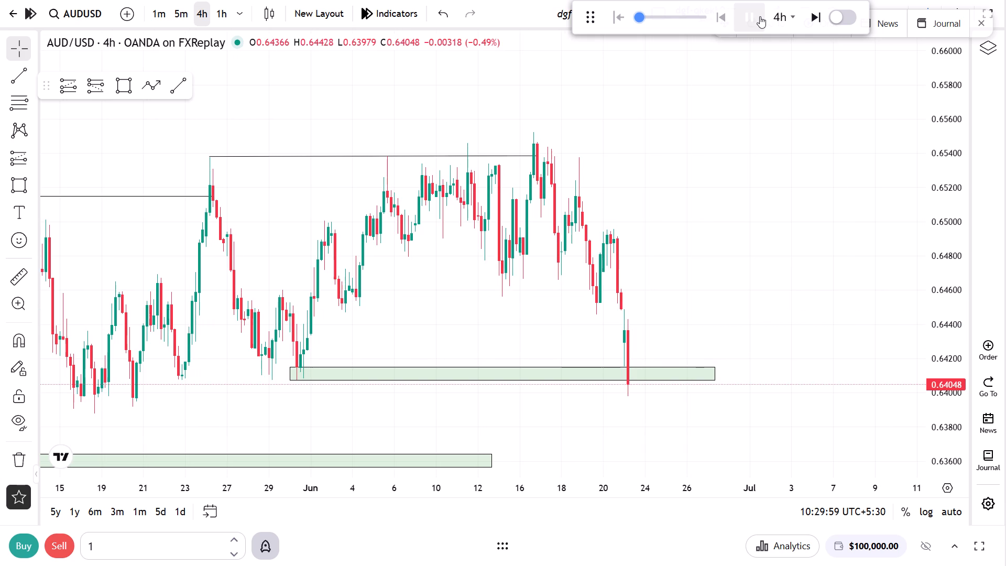
pyautogui.click(760, 16)
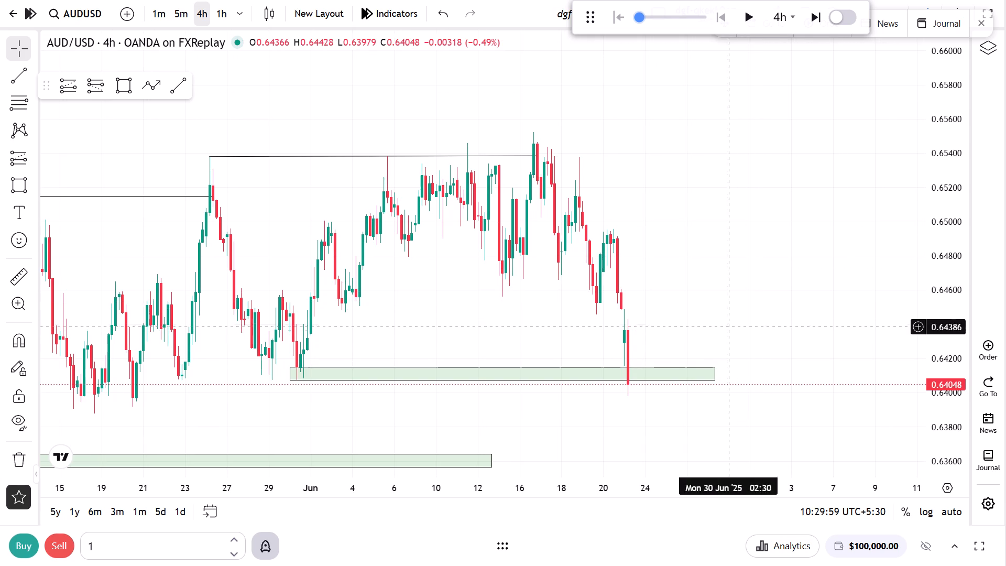
# Switch the chart to the 1m timeframe and examine the 23 June price action around the zone's lower edge.
pyautogui.click(160, 9)
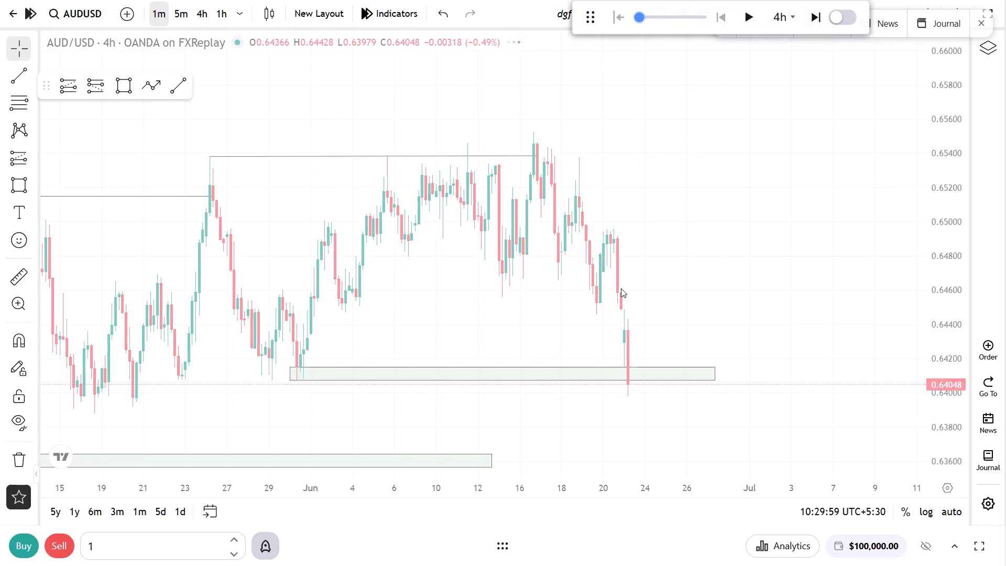
pyautogui.moveTo(630, 322); pyautogui.dragTo(747, 198)
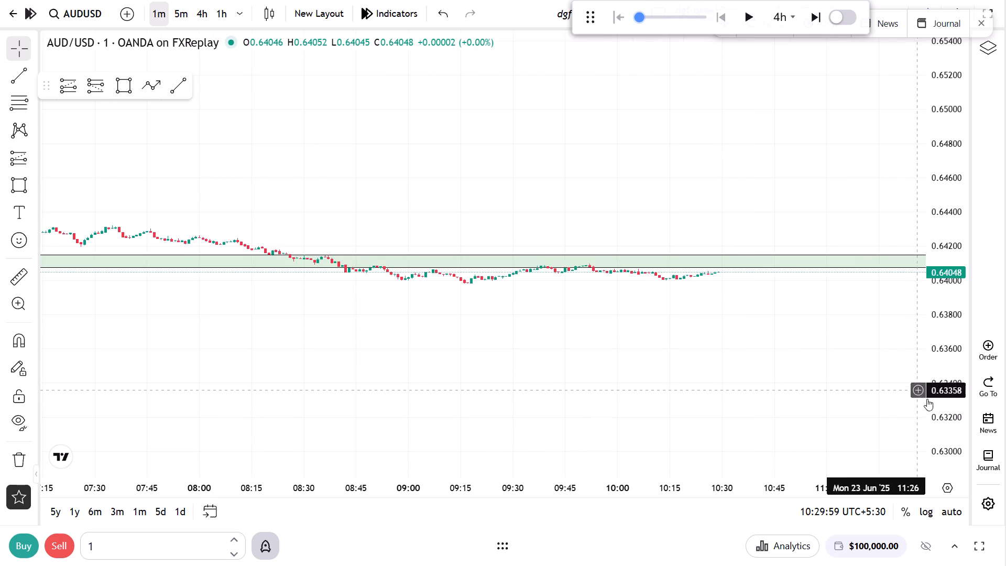
pyautogui.moveTo(954, 417); pyautogui.dragTo(950, 19)
pyautogui.scroll(-6, 393, 268)
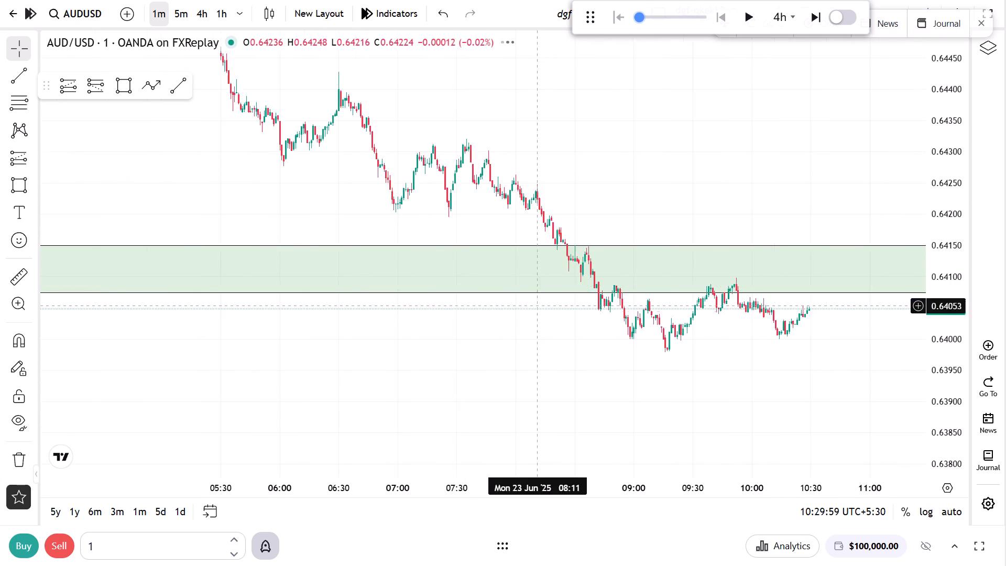
pyautogui.scroll(-2, 549, 318)
pyautogui.moveTo(689, 372); pyautogui.dragTo(751, 354)
pyautogui.scroll(2, 764, 370)
pyautogui.moveTo(934, 427); pyautogui.dragTo(939, 420)
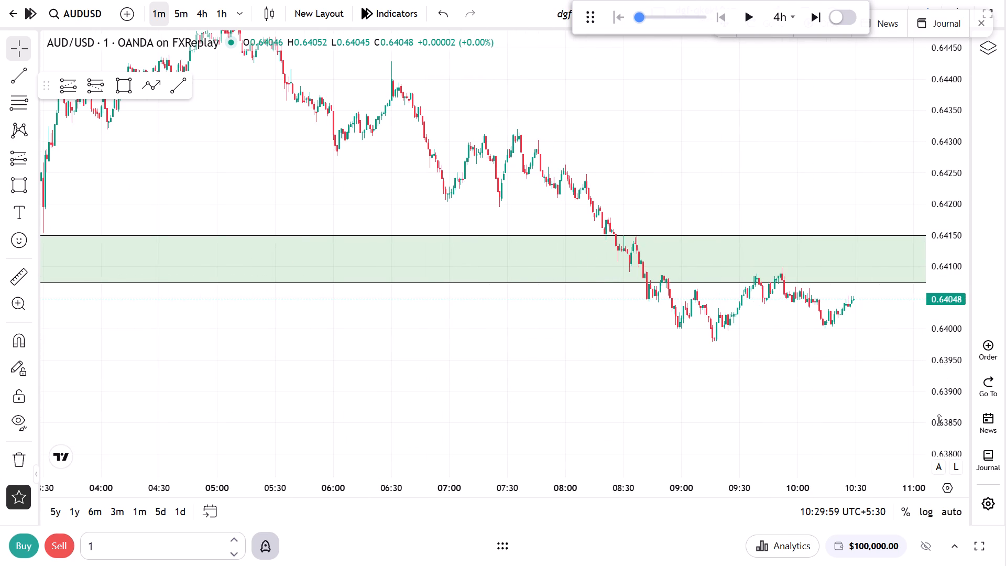
pyautogui.moveTo(939, 420); pyautogui.dragTo(941, 146)
pyautogui.moveTo(665, 418); pyautogui.dragTo(672, 283)
pyautogui.scroll(5, 666, 347)
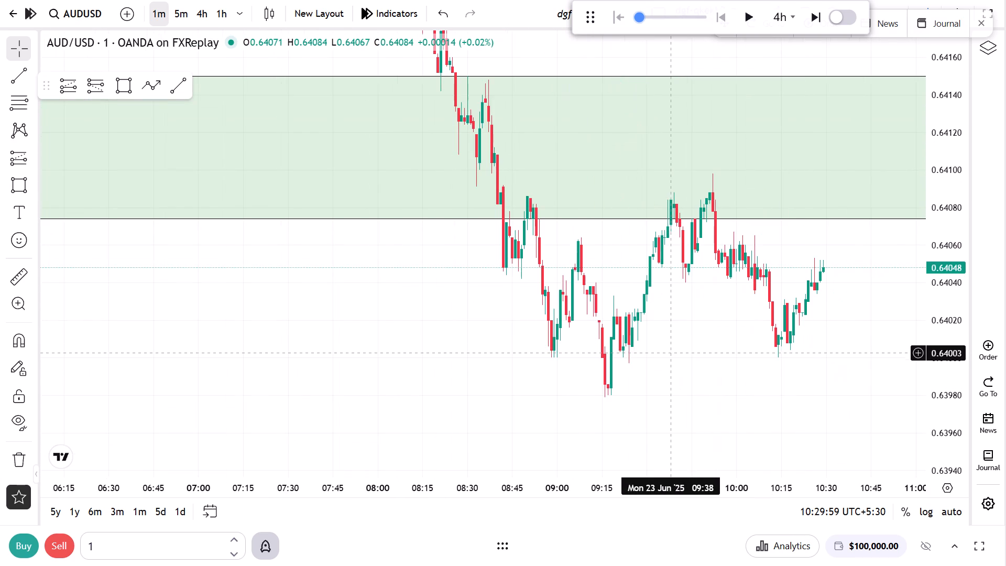
pyautogui.scroll(3, 682, 263)
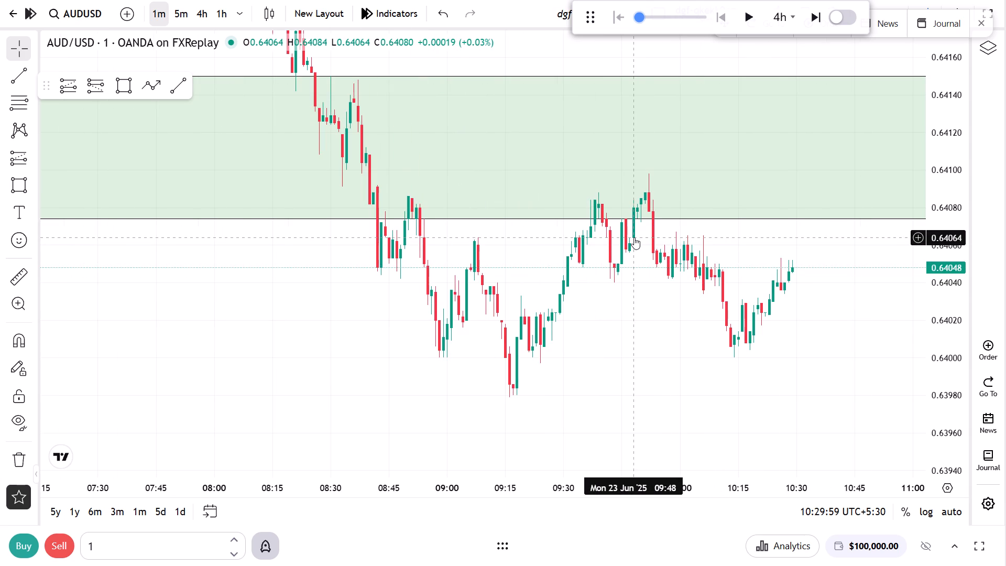
# Place a long position at 0.64073 from 23 June 09:45, with the stop at 0.63973 and the target at 0.64173.
pyautogui.click(76, 86)
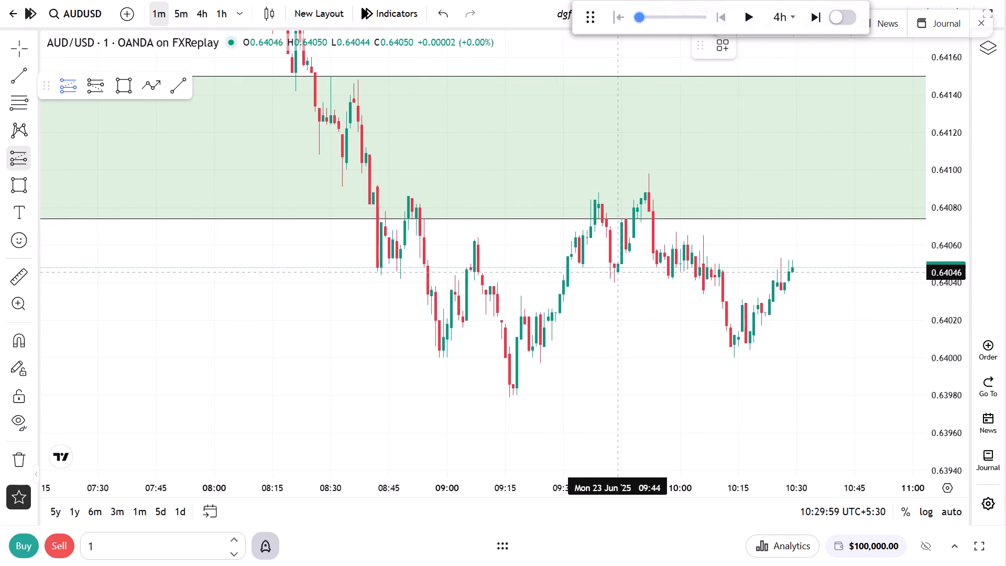
pyautogui.click(621, 221)
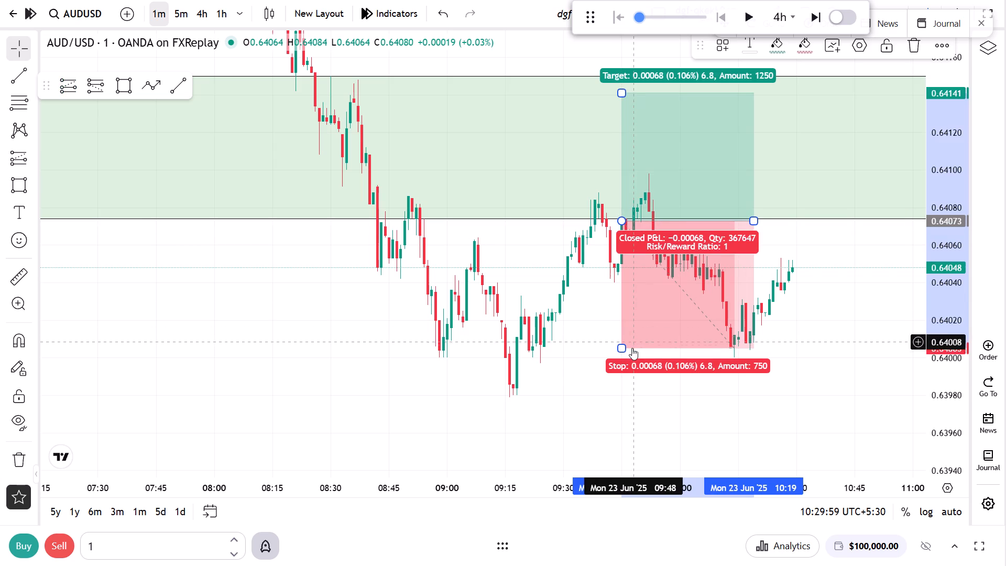
pyautogui.moveTo(624, 349); pyautogui.dragTo(622, 405)
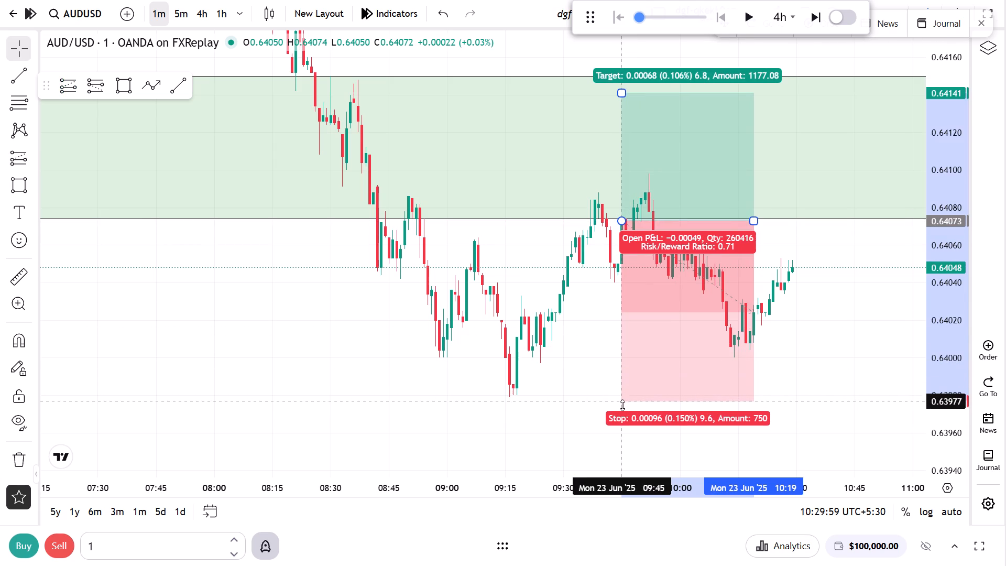
pyautogui.moveTo(622, 405); pyautogui.dragTo(622, 409)
pyautogui.moveTo(580, 332); pyautogui.dragTo(351, 450)
pyautogui.moveTo(411, 203); pyautogui.dragTo(412, 155)
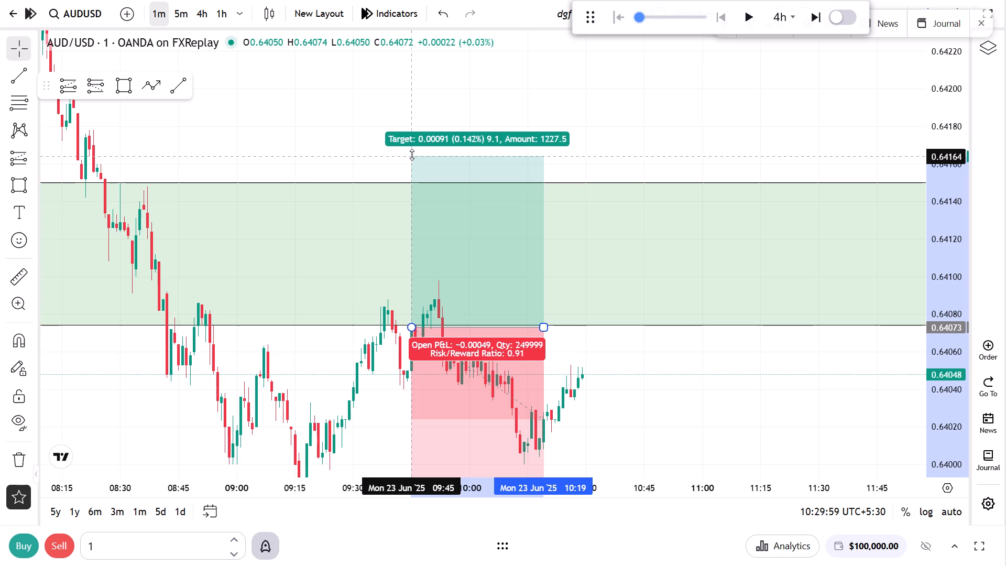
pyautogui.moveTo(412, 155); pyautogui.dragTo(423, 141)
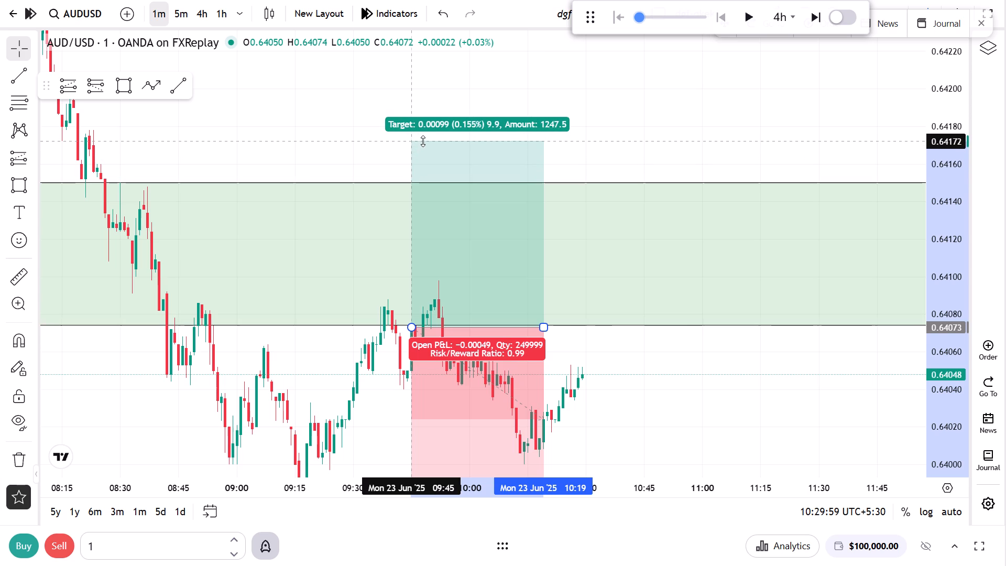
pyautogui.moveTo(423, 141); pyautogui.dragTo(423, 140)
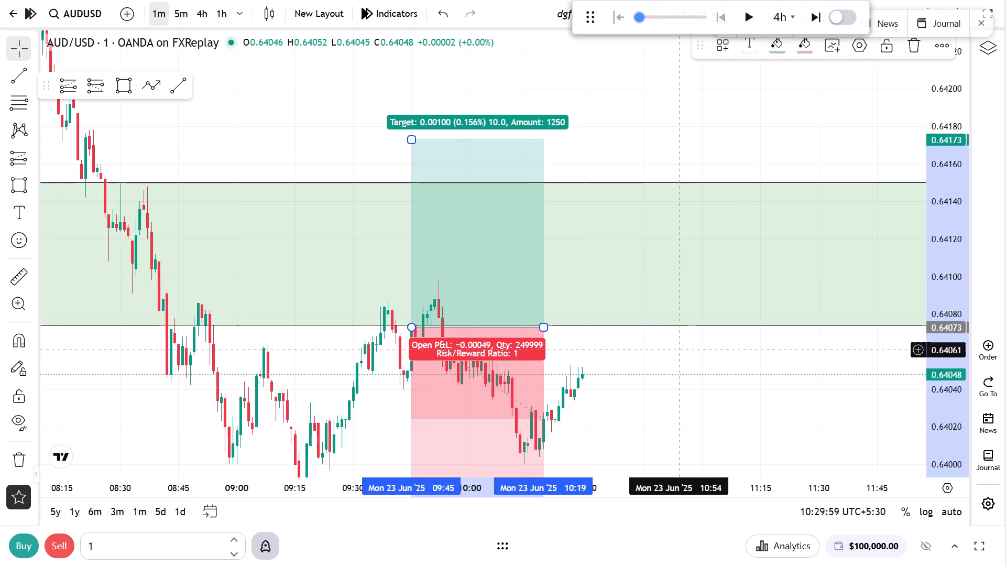
# Extend the long position's end time to about 11:35.
pyautogui.moveTo(547, 328); pyautogui.dragTo(841, 329)
# Advance the replay by one 4h step and review how price plays out against the long position.
pyautogui.moveTo(896, 420); pyautogui.dragTo(784, 303)
pyautogui.scroll(-4, 870, 312)
pyautogui.moveTo(947, 253); pyautogui.dragTo(942, 321)
pyautogui.moveTo(887, 301); pyautogui.dragTo(819, 329)
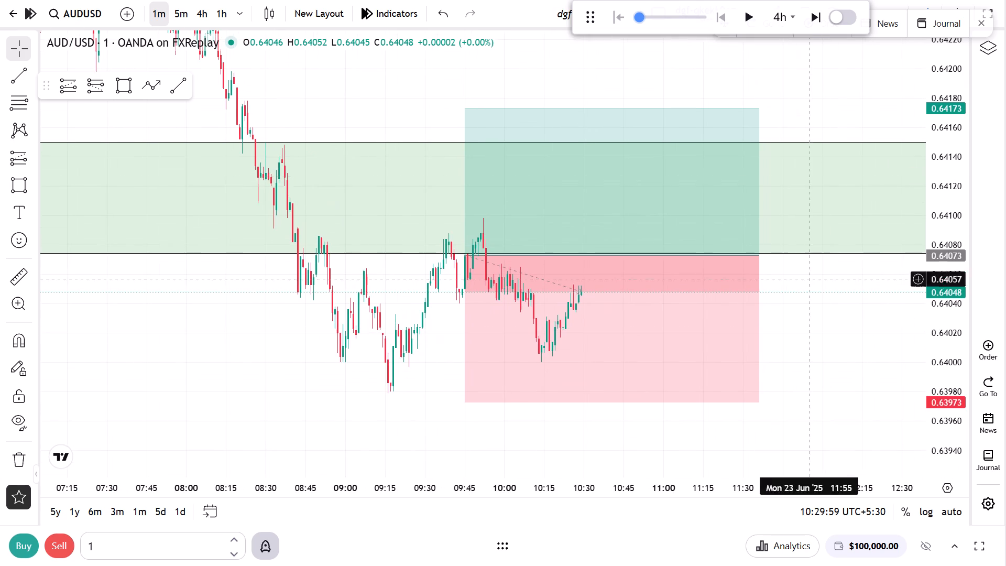
pyautogui.click(811, 25)
pyautogui.moveTo(371, 328); pyautogui.dragTo(379, 333)
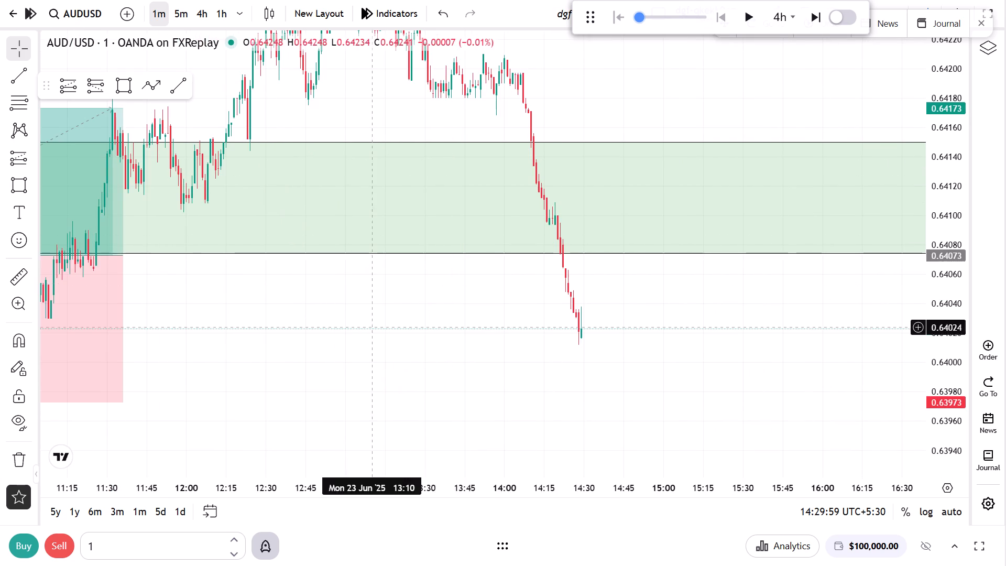
pyautogui.moveTo(379, 333); pyautogui.dragTo(740, 380)
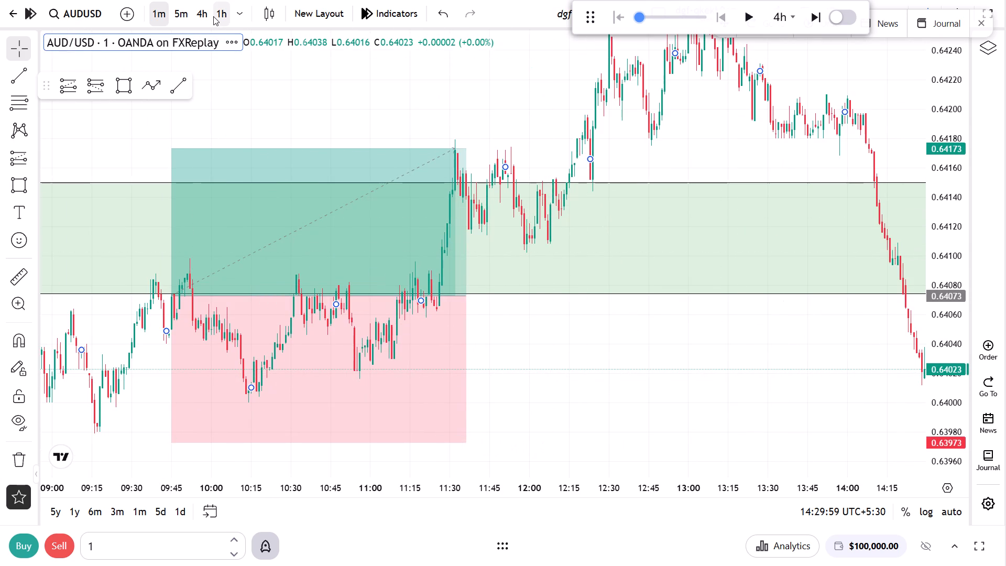
# Switch the chart back to the 4h timeframe, with the June candles, trend line and both zones in view.
pyautogui.click(203, 16)
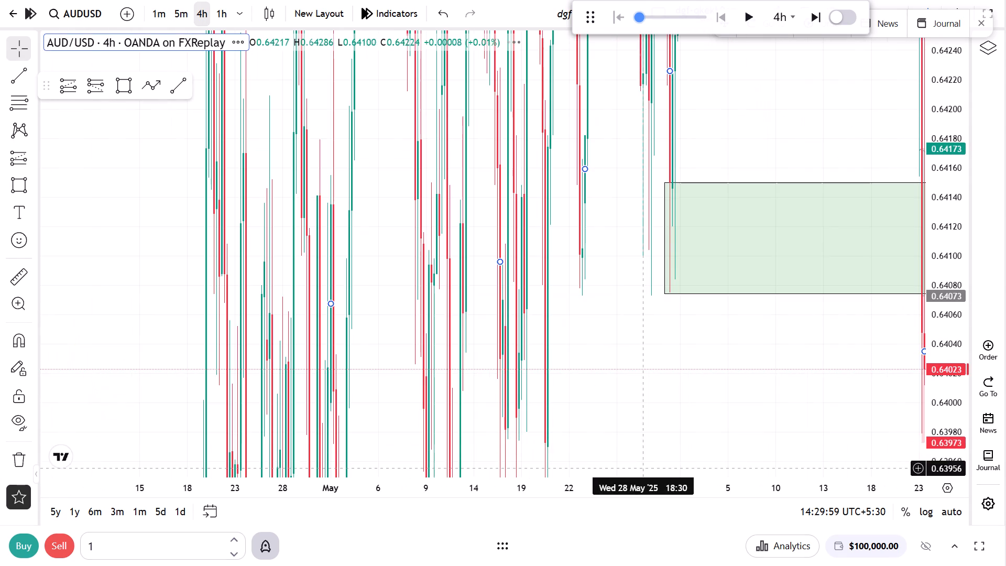
pyautogui.moveTo(959, 267); pyautogui.dragTo(903, 462)
pyautogui.moveTo(834, 390); pyautogui.dragTo(525, 455)
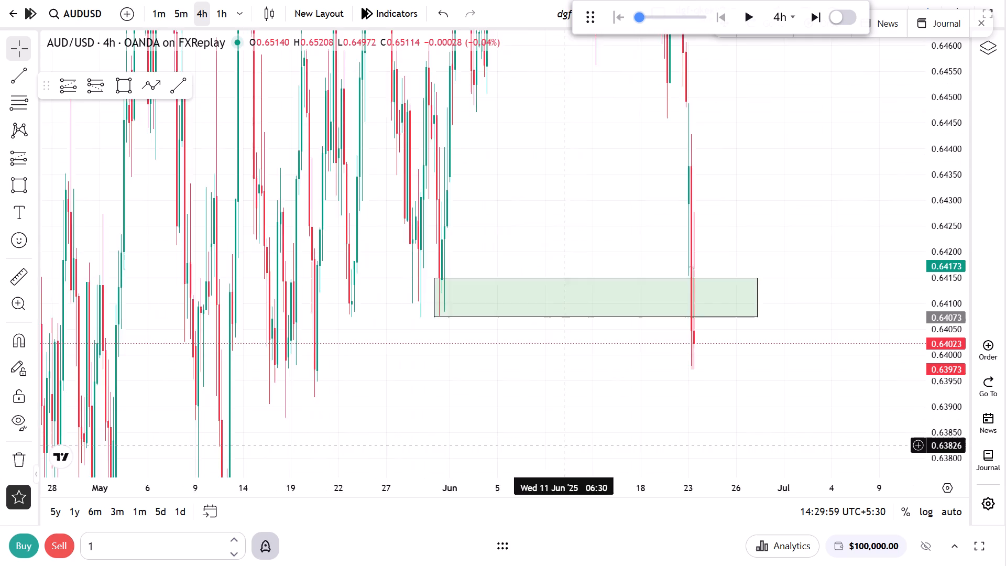
pyautogui.moveTo(525, 455); pyautogui.dragTo(523, 456)
pyautogui.scroll(6, 513, 456)
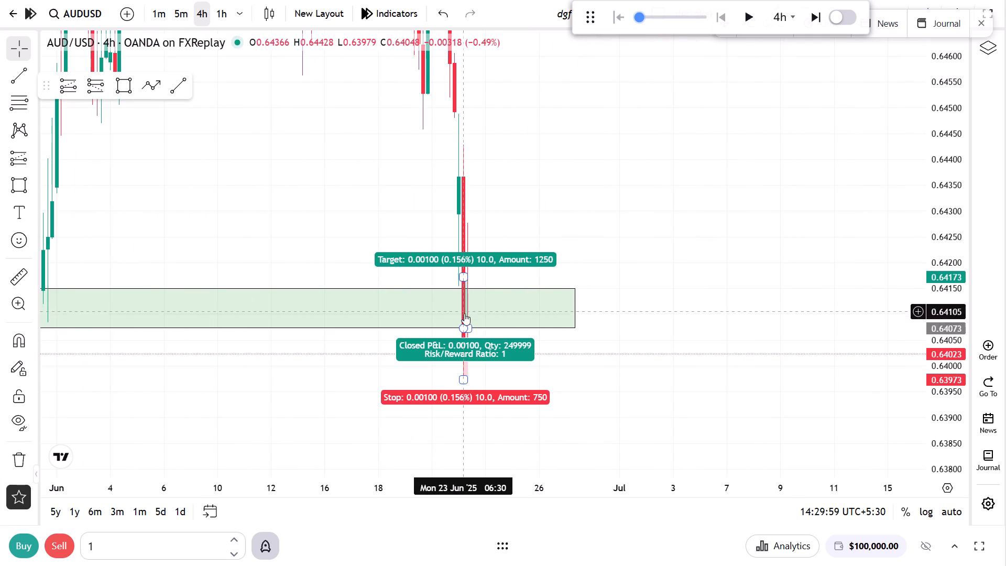
pyautogui.moveTo(542, 391); pyautogui.dragTo(780, 408)
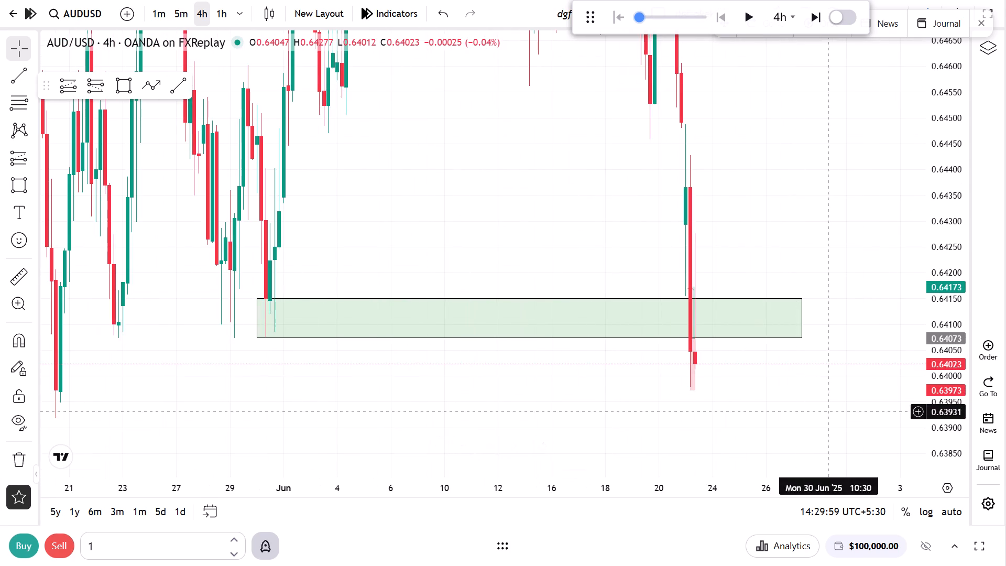
pyautogui.moveTo(953, 309); pyautogui.dragTo(908, 478)
pyautogui.moveTo(768, 401); pyautogui.dragTo(786, 478)
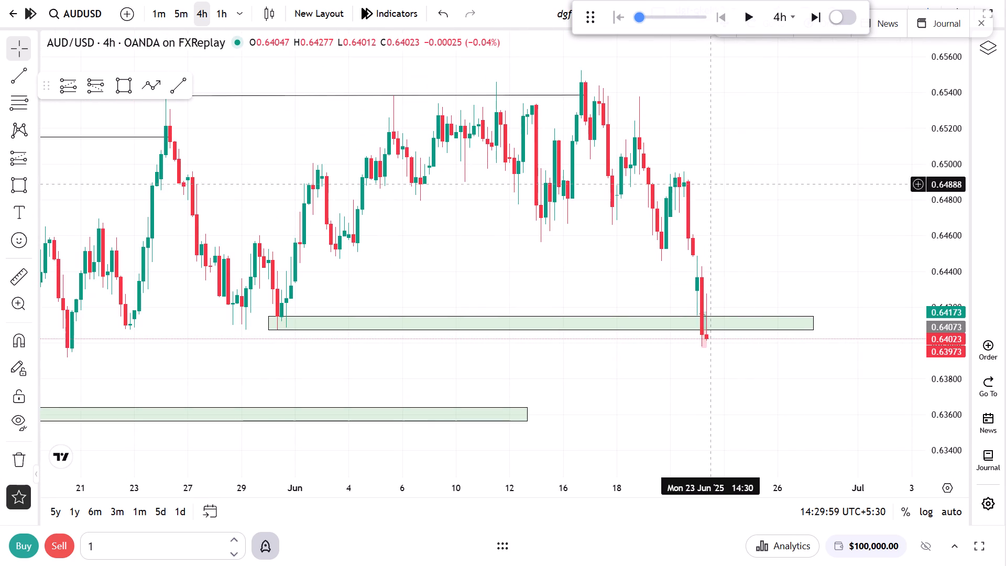
# Advance the replay by another 4h step on the 4h chart.
pyautogui.click(813, 17)
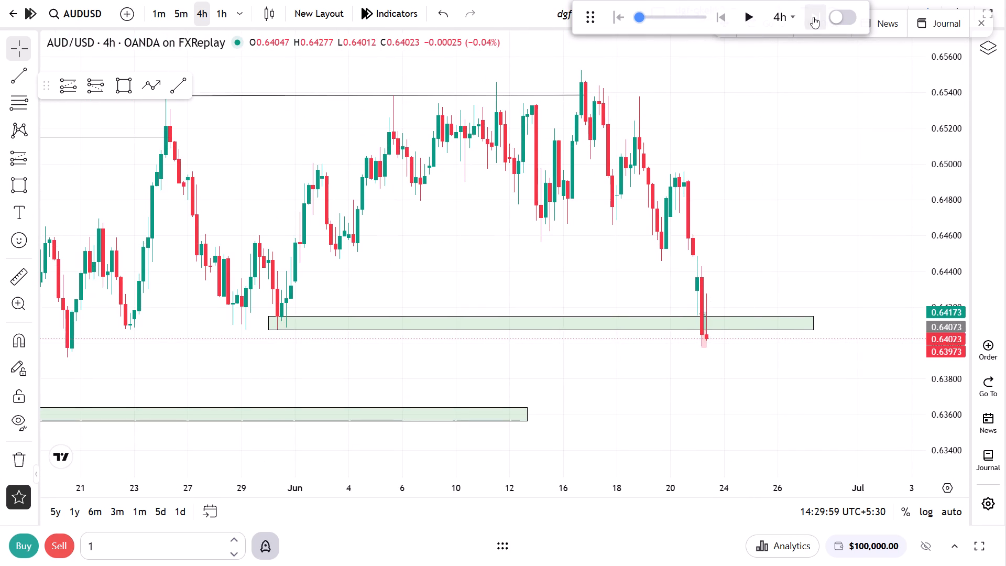
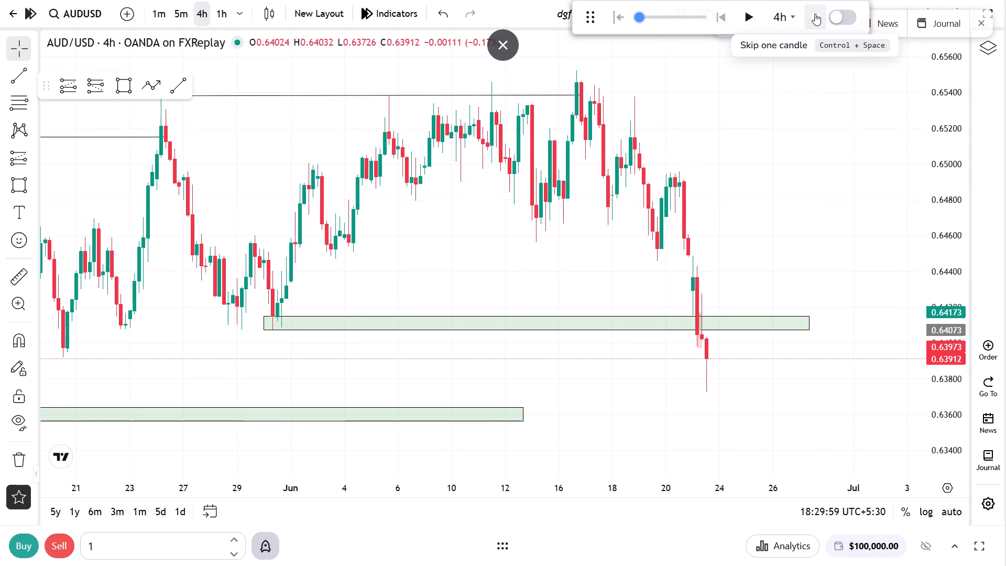
# Advance the replay by one more 4h candle.
pyautogui.click(815, 14)
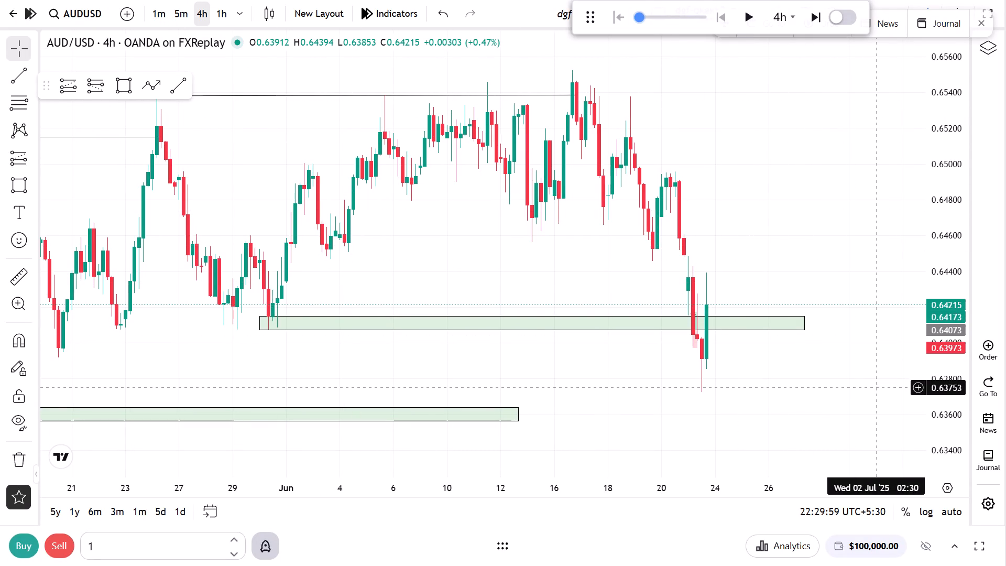
# Shorten the upper green zone so it ends at the latest 4h candle on 23 June.
pyautogui.click(806, 321)
pyautogui.moveTo(808, 325); pyautogui.dragTo(757, 322)
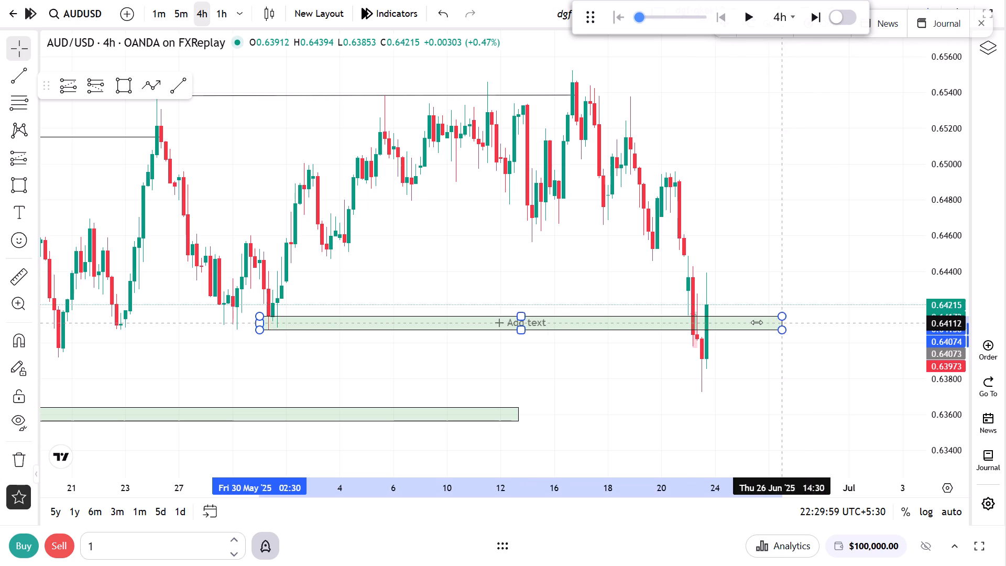
pyautogui.moveTo(757, 322); pyautogui.dragTo(705, 313)
pyautogui.click(778, 324)
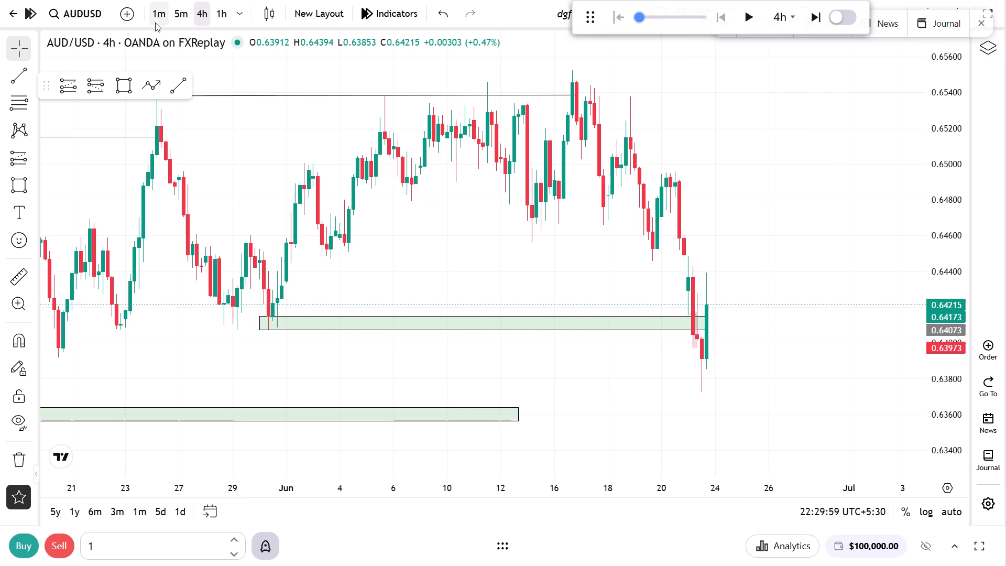
# On the 1m chart, place a short position with its entry at about 0.64301 at 21:16 on 23 June.
pyautogui.click(155, 23)
pyautogui.scroll(-12, 706, 368)
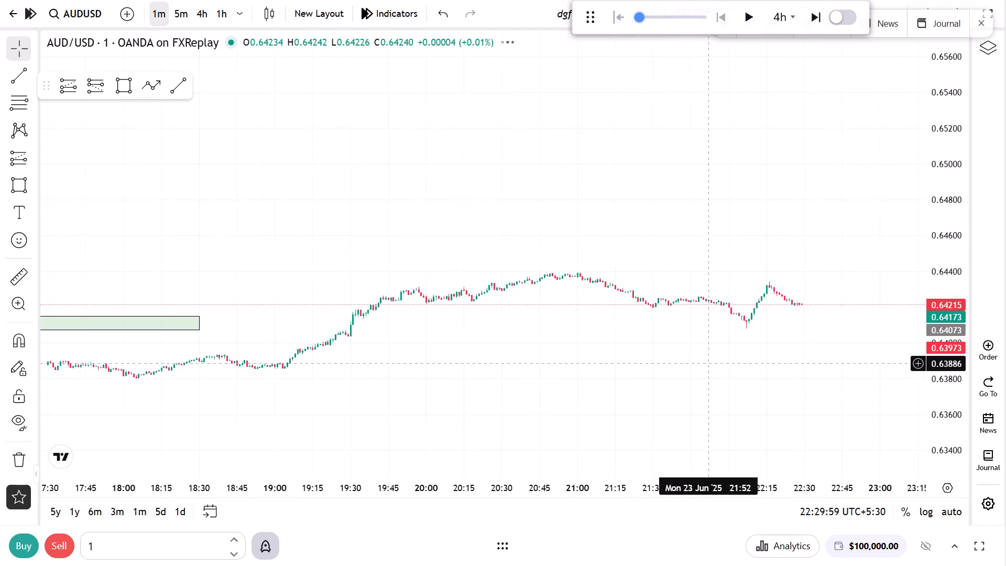
pyautogui.moveTo(932, 430); pyautogui.dragTo(935, 78)
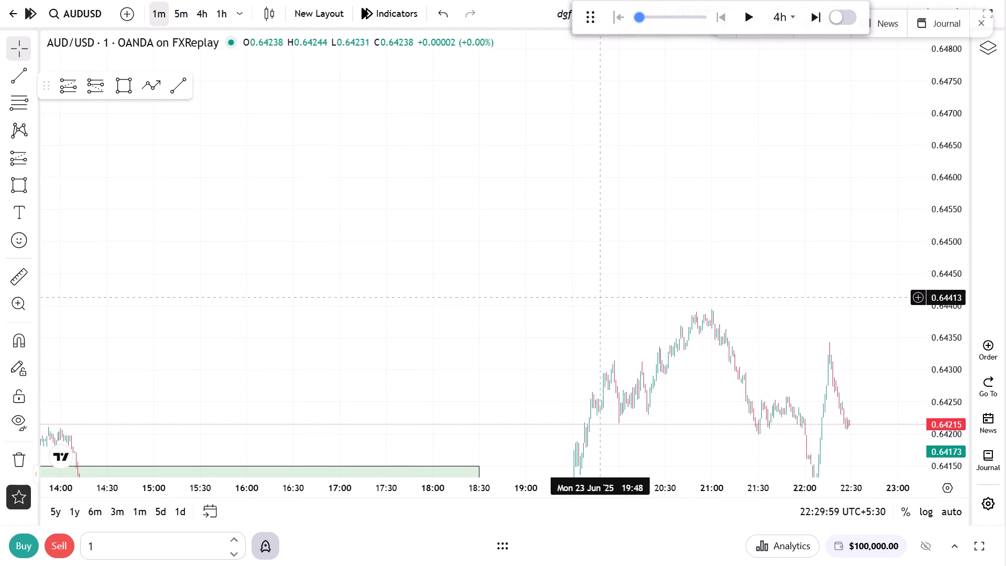
pyautogui.scroll(5, 588, 312)
pyautogui.moveTo(537, 332); pyautogui.dragTo(625, 305)
pyautogui.scroll(4, 638, 313)
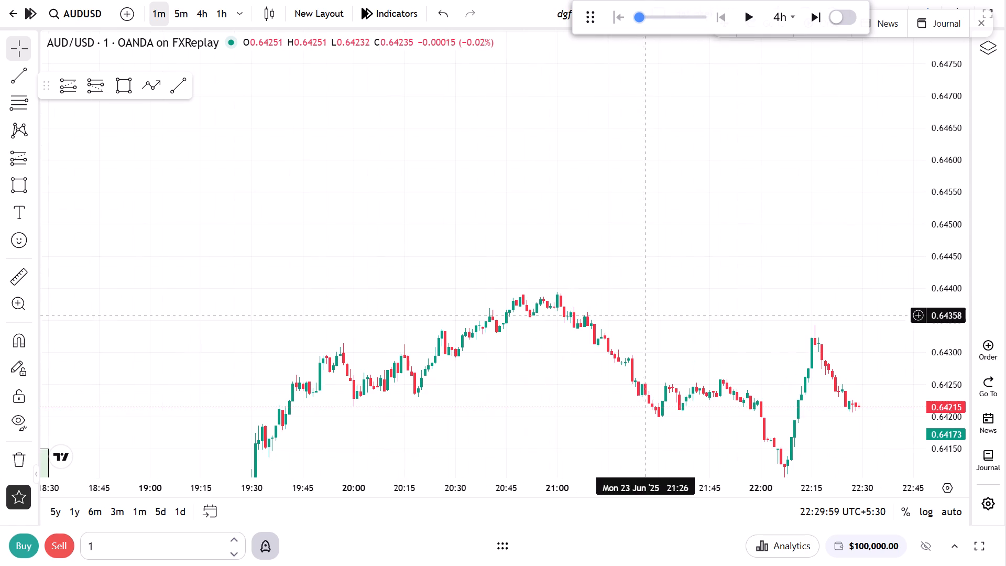
pyautogui.moveTo(943, 399); pyautogui.dragTo(914, 266)
pyautogui.moveTo(556, 336); pyautogui.dragTo(710, 174)
pyautogui.scroll(2, 592, 297)
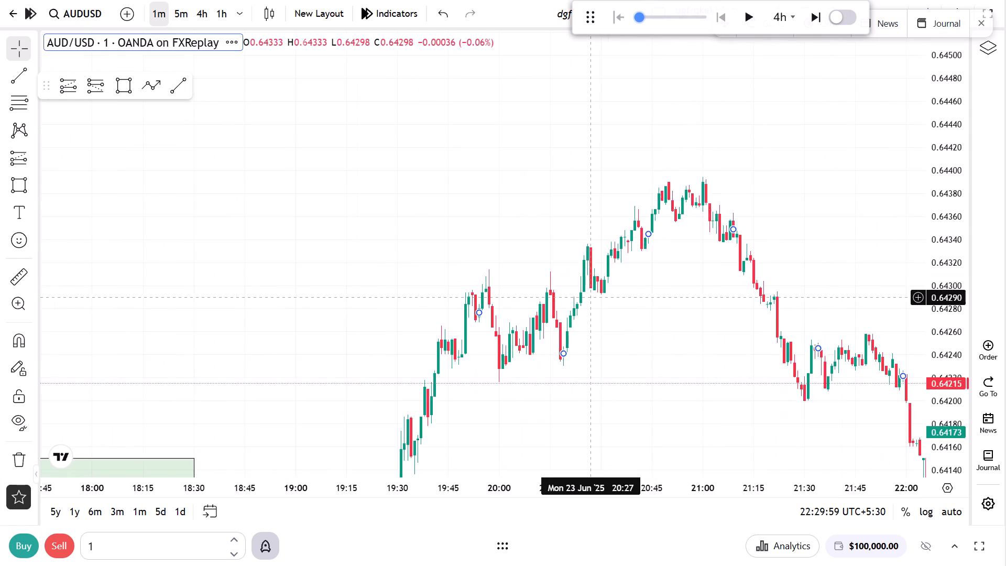
pyautogui.scroll(1, 592, 297)
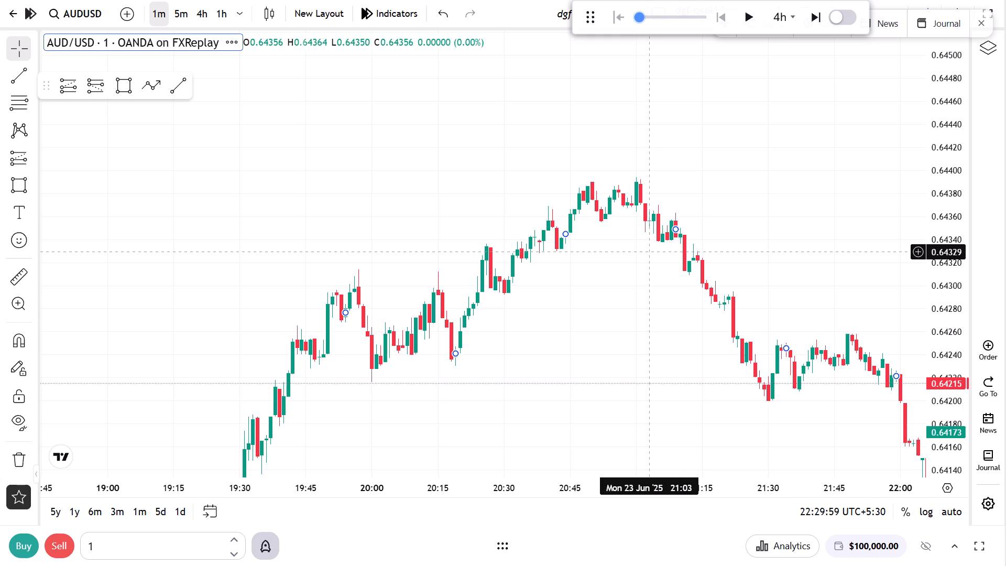
pyautogui.click(686, 257)
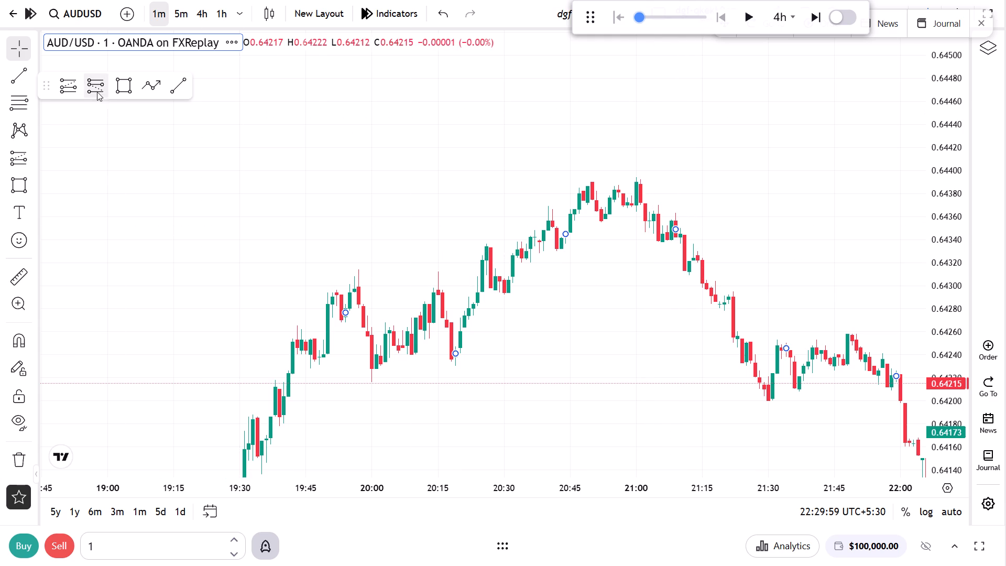
pyautogui.click(97, 92)
pyautogui.click(706, 285)
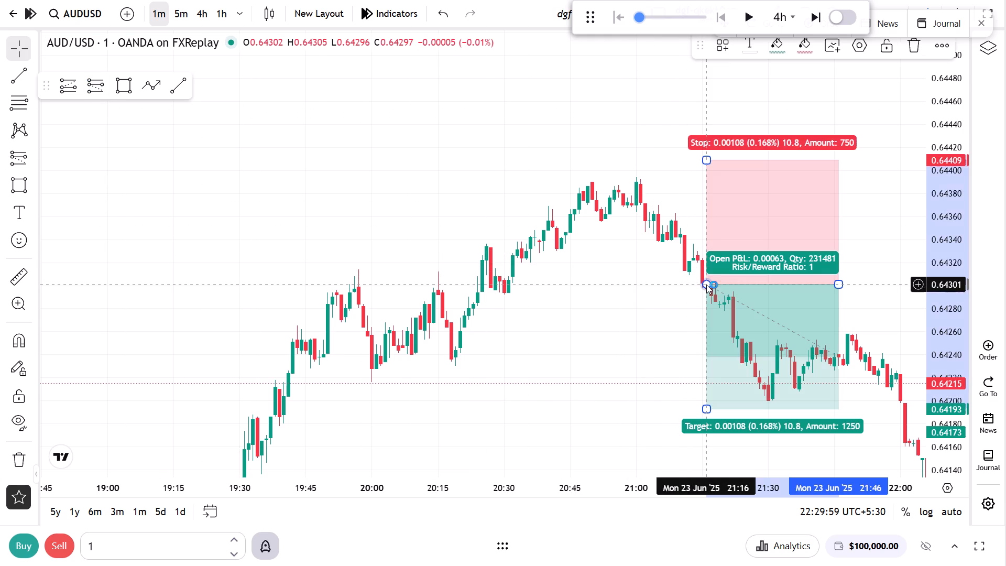
# Adjust the short position's stop to about 0.64401 and its target to about 0.64201 for a risk/reward ratio of 1.
pyautogui.moveTo(711, 160); pyautogui.dragTo(707, 167)
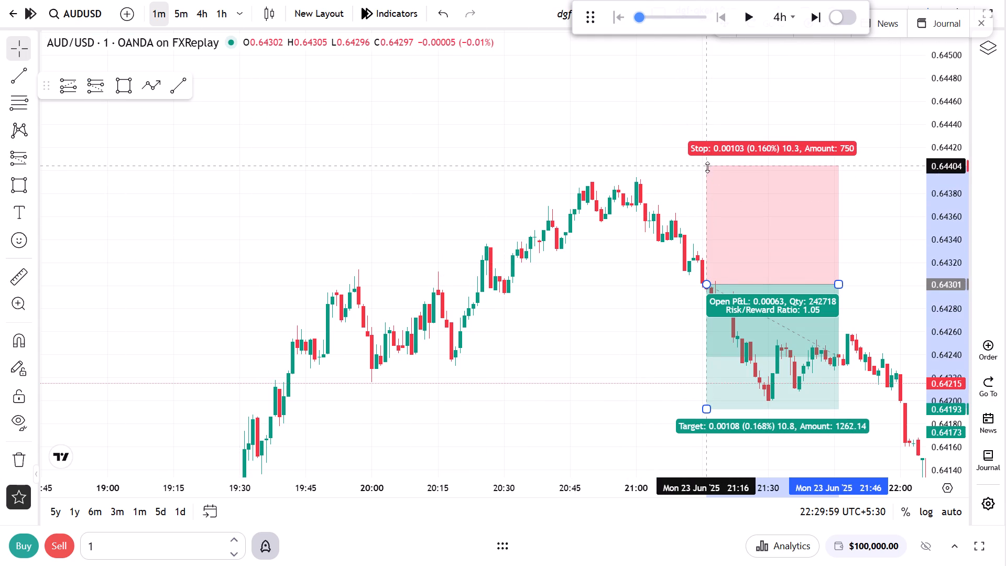
pyautogui.moveTo(707, 167); pyautogui.dragTo(707, 170)
pyautogui.moveTo(670, 203); pyautogui.dragTo(274, 74)
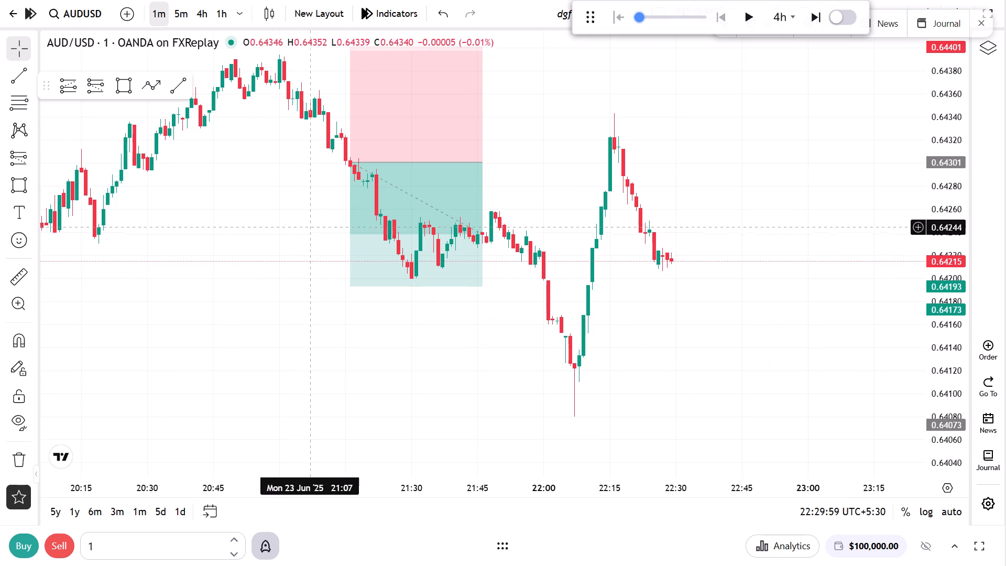
pyautogui.moveTo(353, 285); pyautogui.dragTo(347, 282)
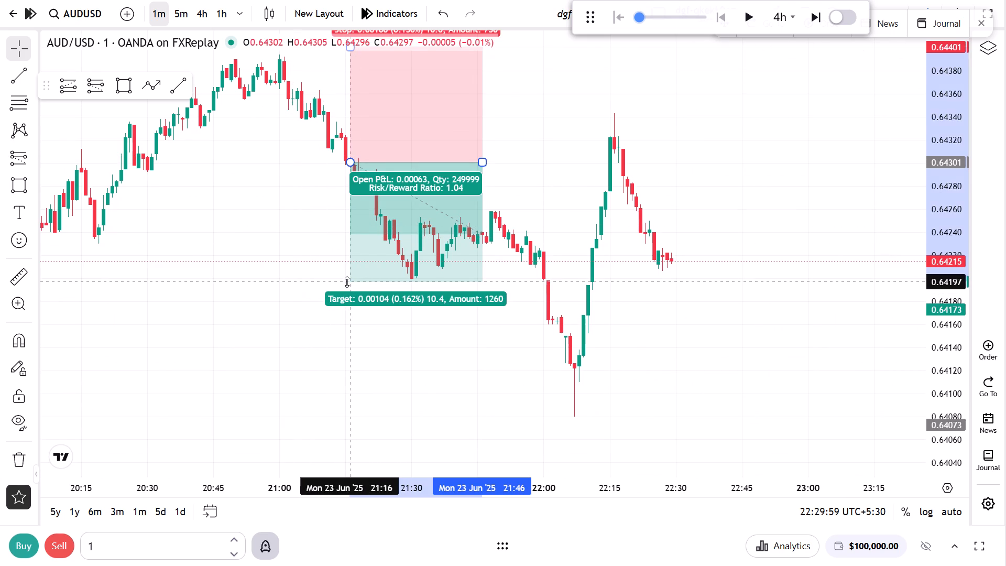
pyautogui.moveTo(347, 282); pyautogui.dragTo(347, 277)
# Shorten the short position so it ends at about 21:30, where price reaches the target.
pyautogui.moveTo(483, 164); pyautogui.dragTo(420, 164)
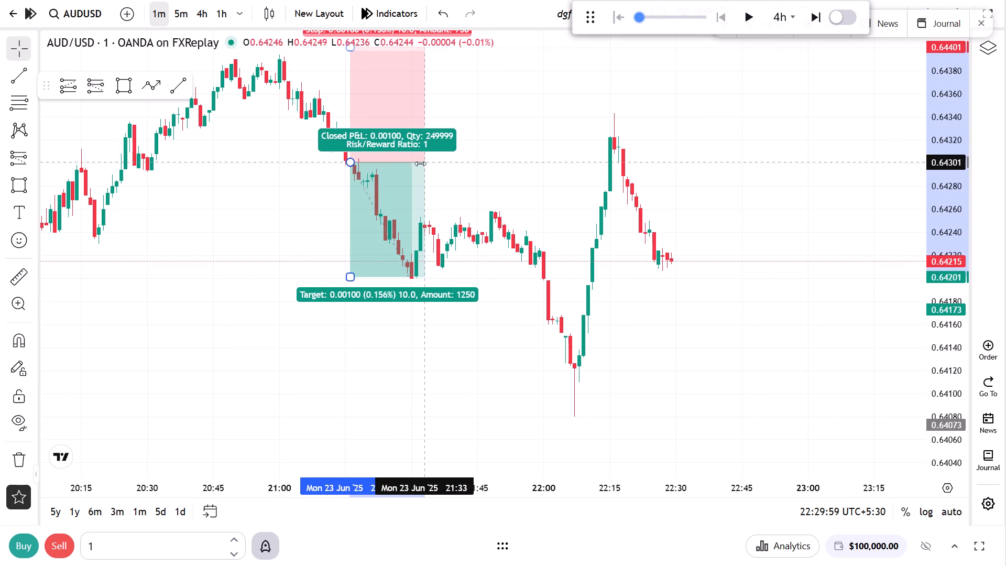
pyautogui.moveTo(420, 164); pyautogui.dragTo(412, 164)
pyautogui.click(514, 167)
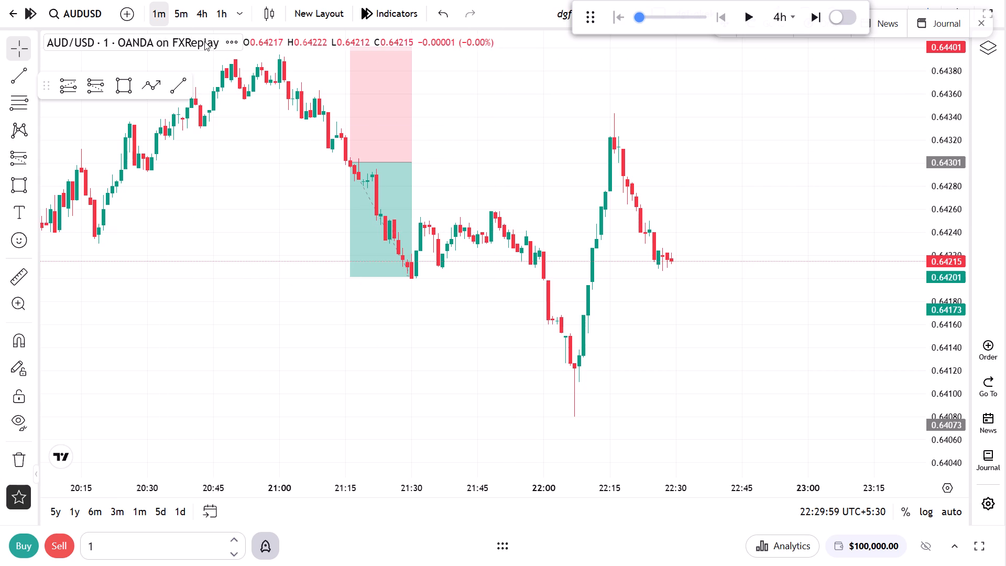
# Return to the 4h chart and play the replay forward to 26 June at about 10:30, pausing it there.
pyautogui.click(209, 18)
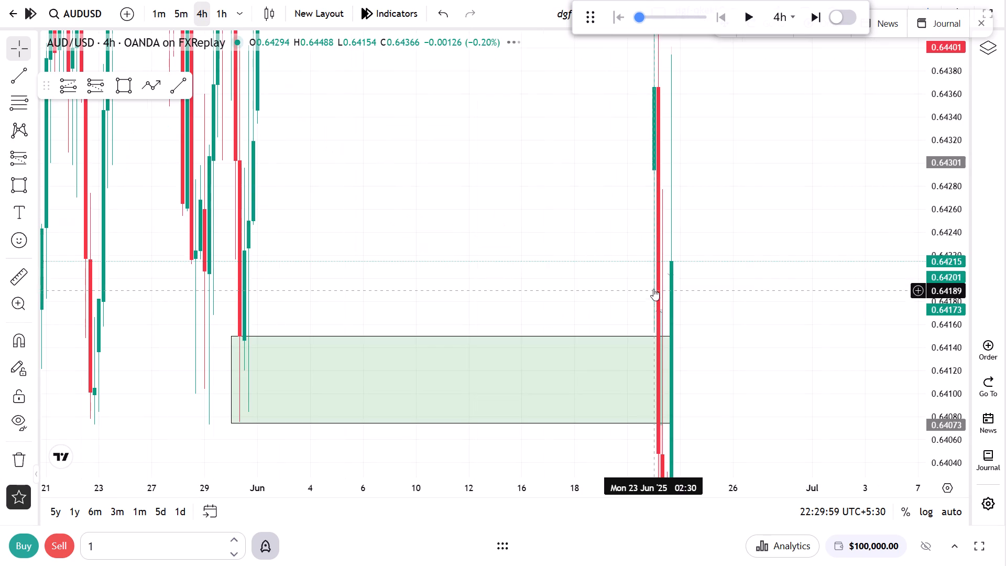
pyautogui.moveTo(943, 183); pyautogui.dragTo(958, 470)
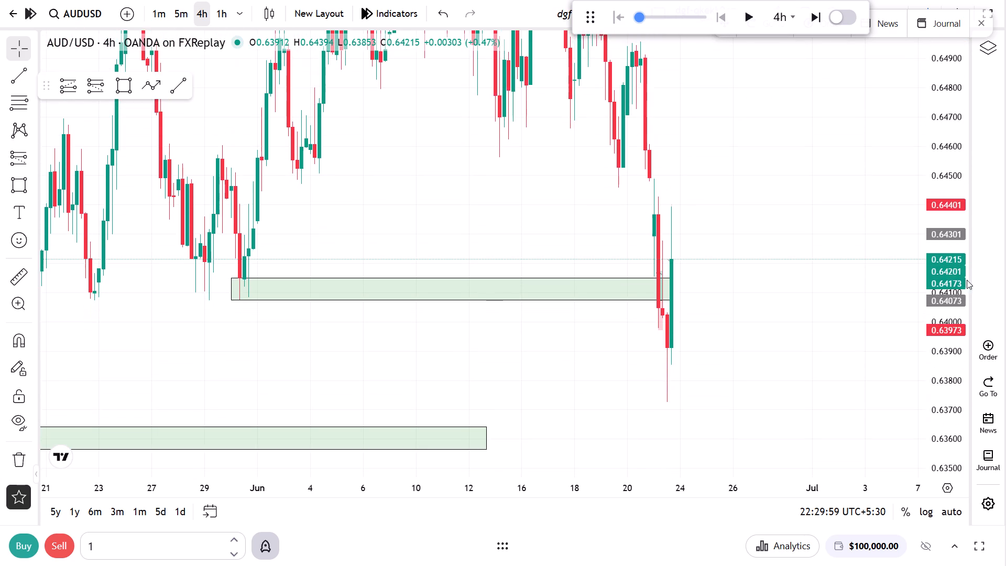
pyautogui.moveTo(963, 262); pyautogui.dragTo(943, 379)
pyautogui.click(671, 270)
pyautogui.moveTo(740, 271); pyautogui.dragTo(810, 278)
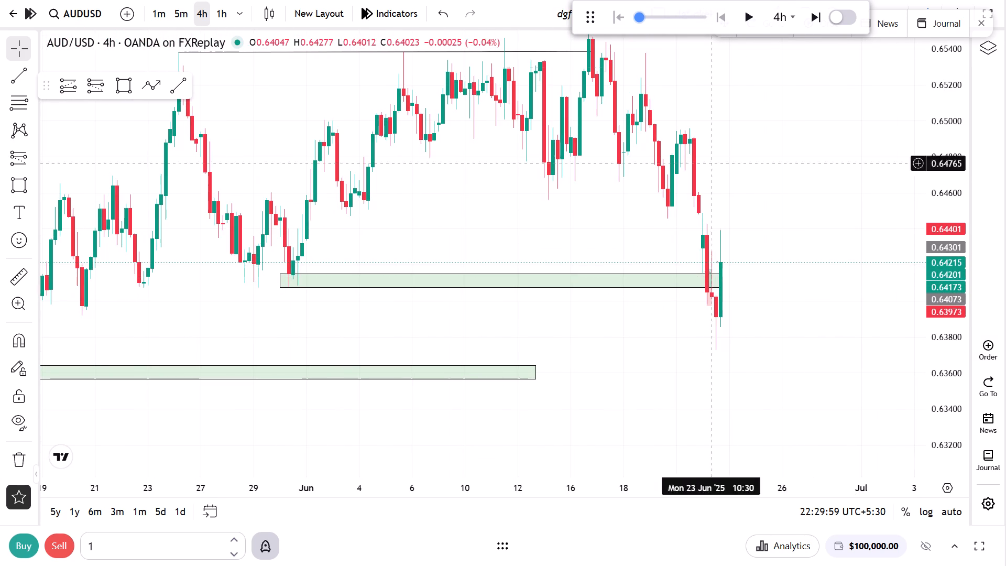
pyautogui.click(752, 24)
pyautogui.moveTo(771, 155); pyautogui.dragTo(780, 204)
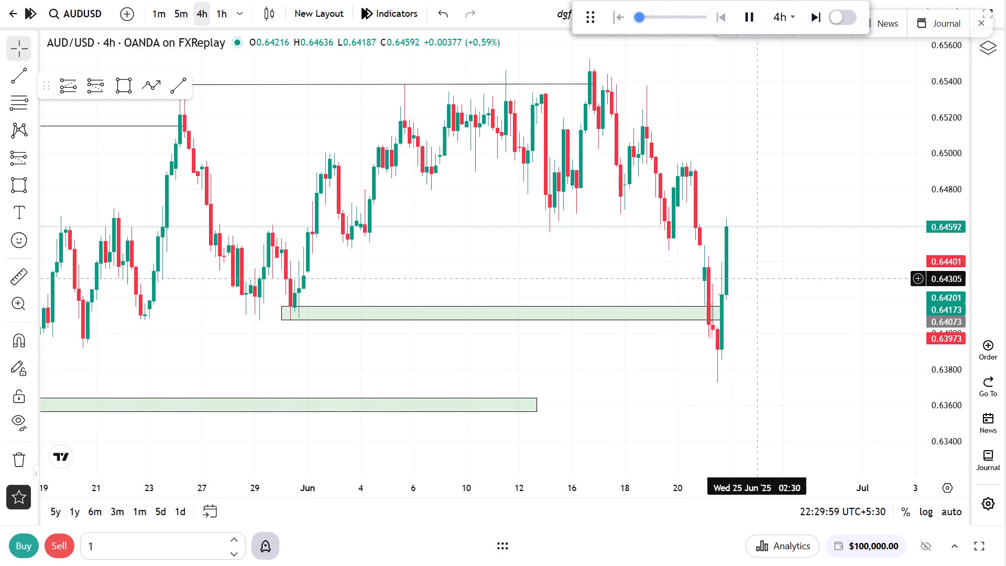
pyautogui.moveTo(754, 258); pyautogui.dragTo(746, 343)
pyautogui.scroll(-4, 746, 343)
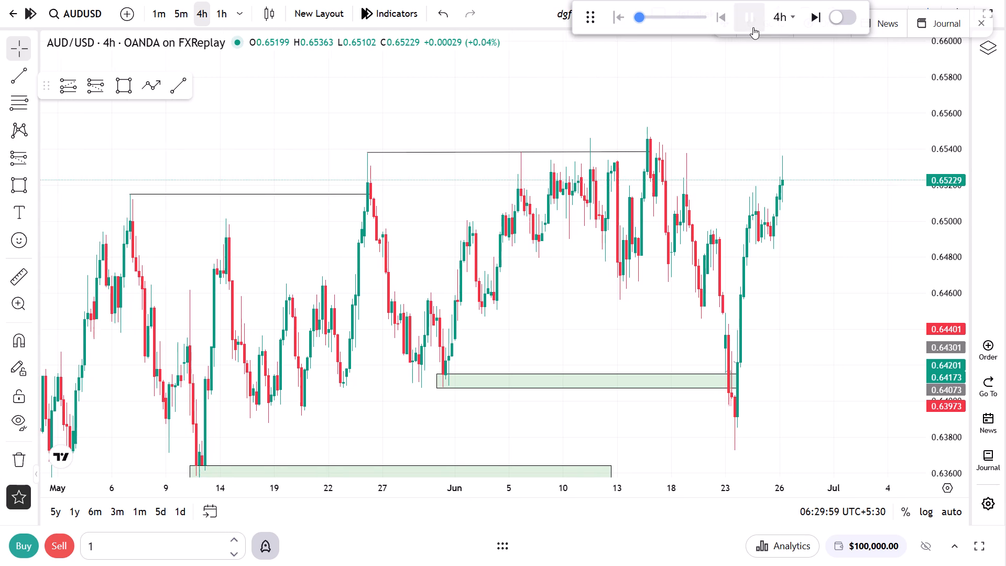
pyautogui.click(753, 27)
# Draw a rectangle zone from the 26 May high across to late June, spanning about 0.65214 to 0.6537.
pyautogui.click(122, 89)
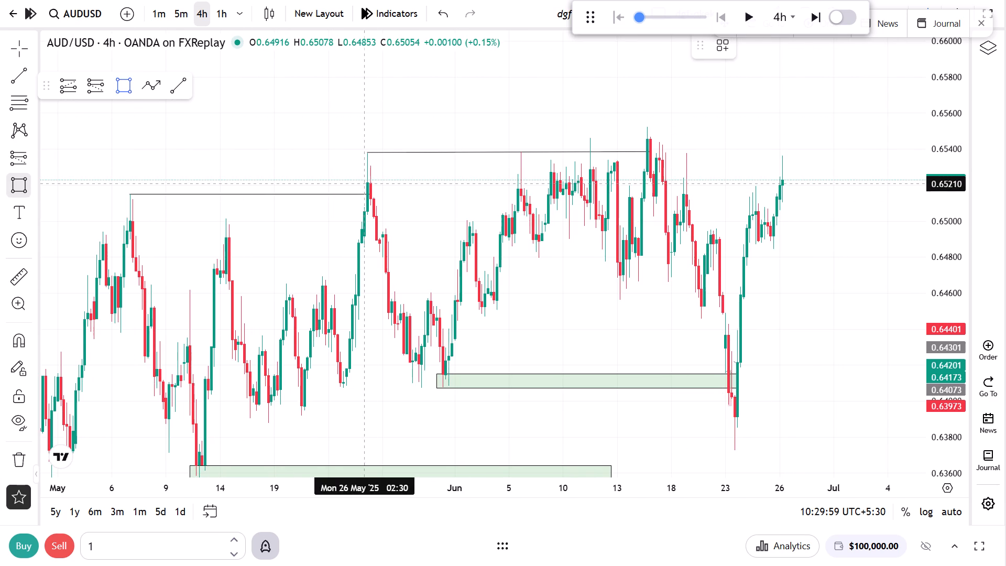
pyautogui.click(364, 183)
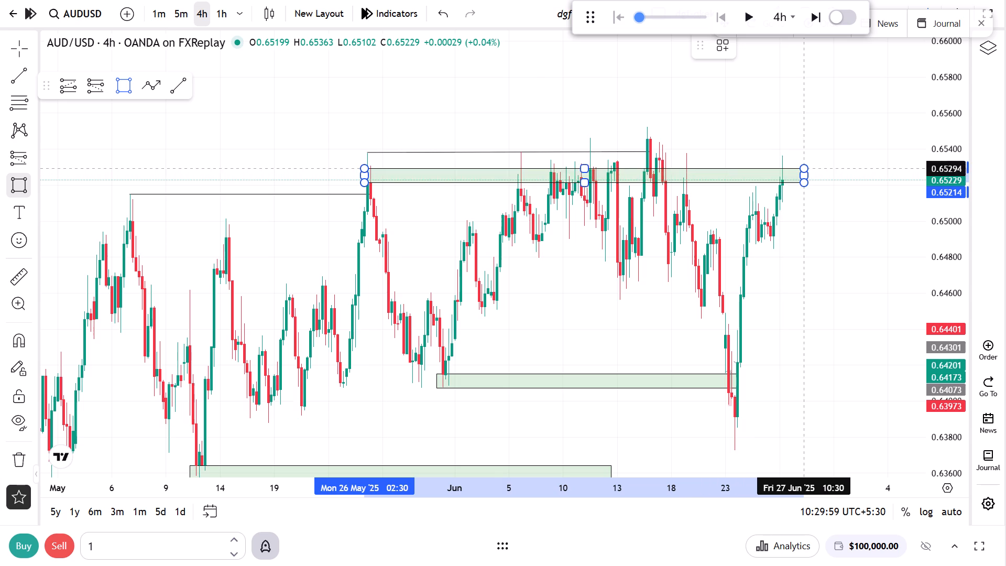
pyautogui.click(813, 154)
pyautogui.click(785, 232)
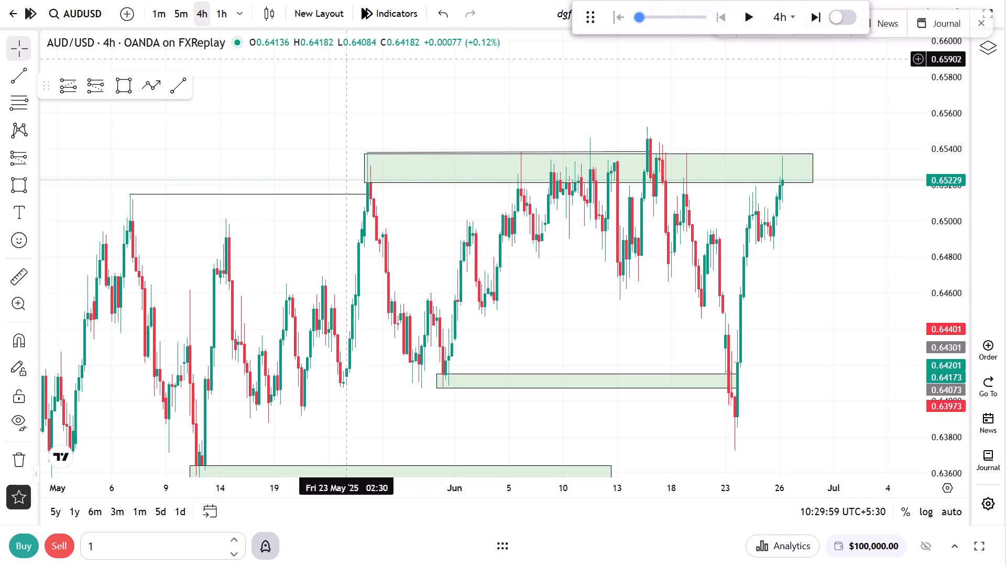
# On the 1m chart, examine how price behaves around the new zone's lower edge on the morning of 26 June.
pyautogui.click(149, 8)
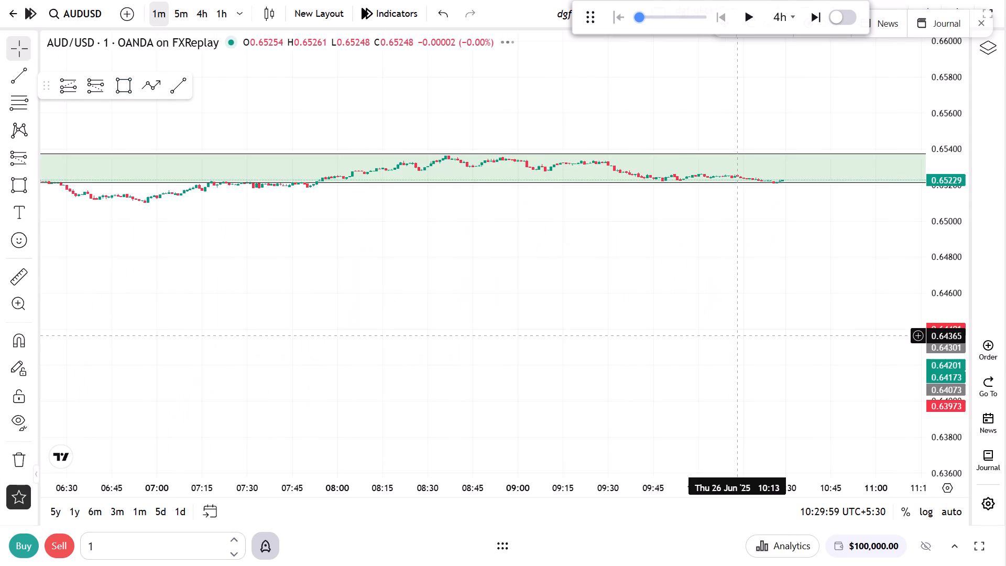
pyautogui.scroll(-12, 738, 335)
pyautogui.moveTo(745, 276); pyautogui.dragTo(728, 422)
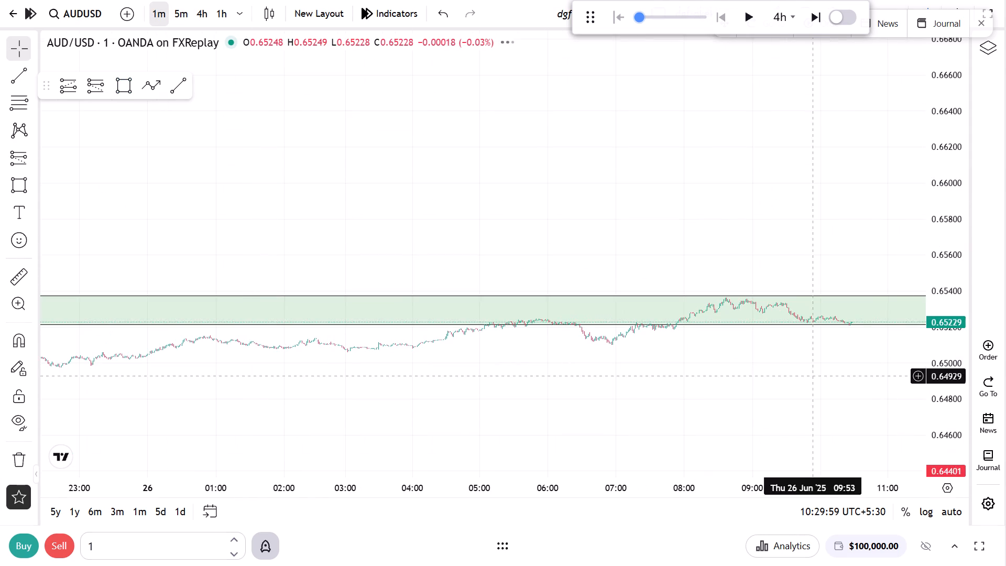
pyautogui.moveTo(952, 442); pyautogui.dragTo(962, 58)
pyautogui.moveTo(808, 285); pyautogui.dragTo(845, 61)
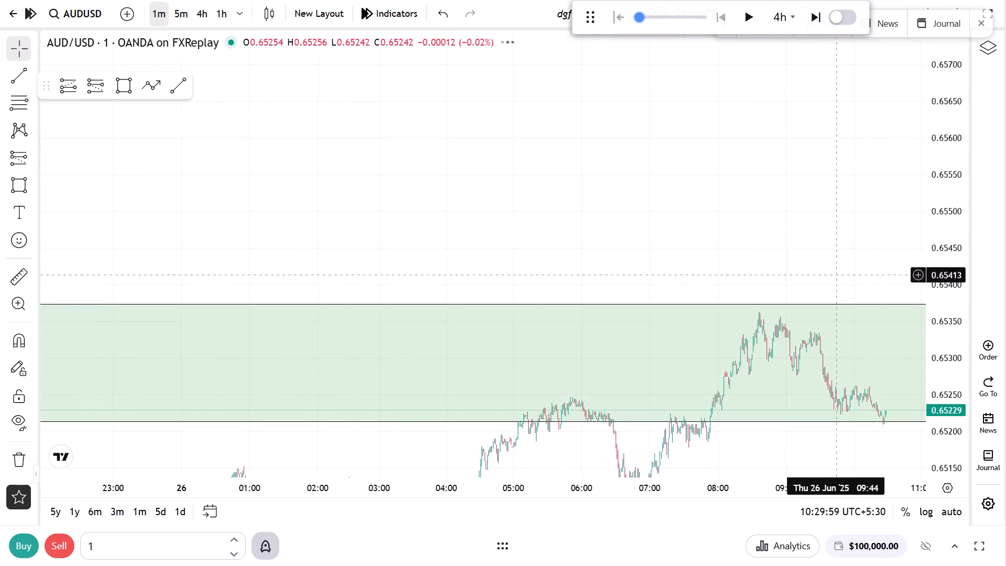
pyautogui.scroll(4, 825, 369)
pyautogui.moveTo(424, 432); pyautogui.dragTo(425, 425)
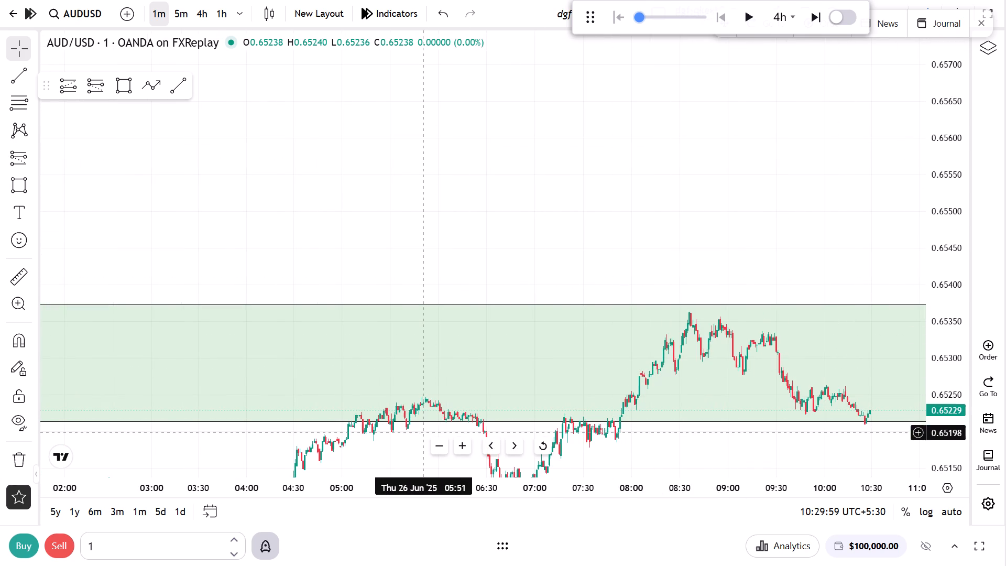
pyautogui.moveTo(425, 425); pyautogui.dragTo(468, 289)
pyautogui.moveTo(473, 307); pyautogui.dragTo(521, 313)
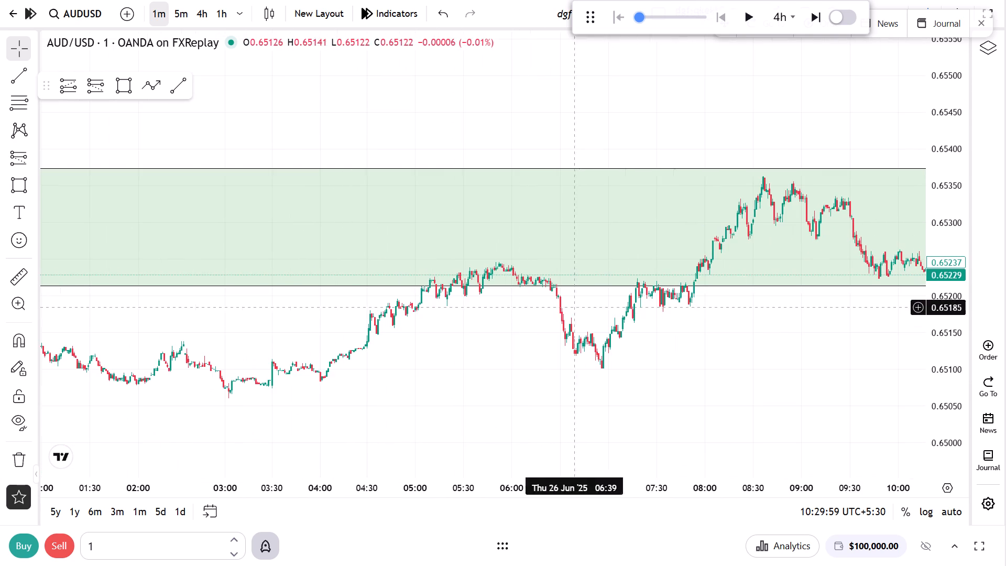
pyautogui.moveTo(967, 410); pyautogui.dragTo(956, 117)
pyautogui.moveTo(541, 379); pyautogui.dragTo(665, 206)
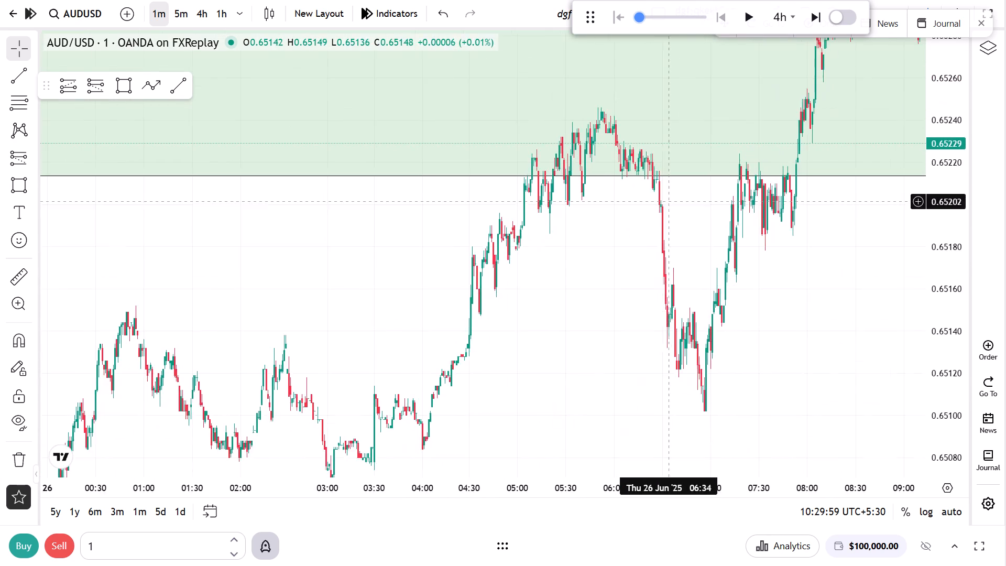
pyautogui.scroll(-4, 675, 207)
pyautogui.scroll(6, 631, 281)
pyautogui.scroll(5, 557, 288)
pyautogui.moveTo(487, 249); pyautogui.dragTo(485, 312)
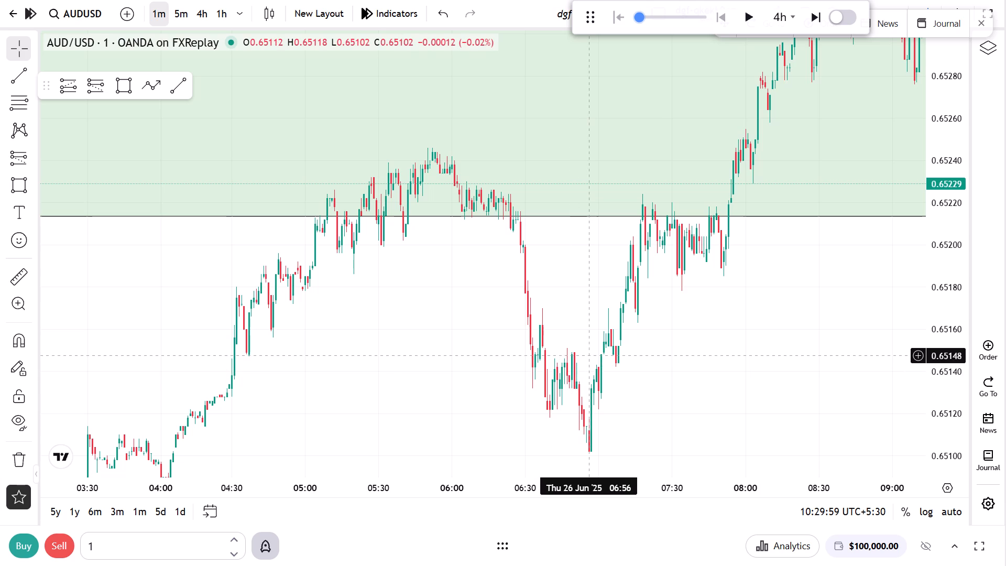
pyautogui.moveTo(590, 355); pyautogui.dragTo(591, 284)
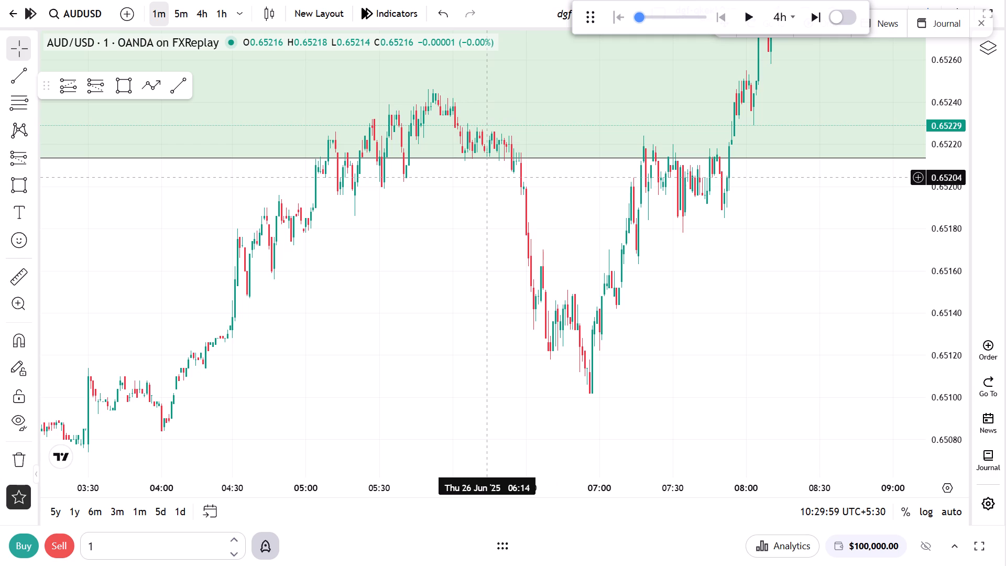
pyautogui.moveTo(494, 198); pyautogui.dragTo(630, 350)
pyautogui.scroll(3, 559, 345)
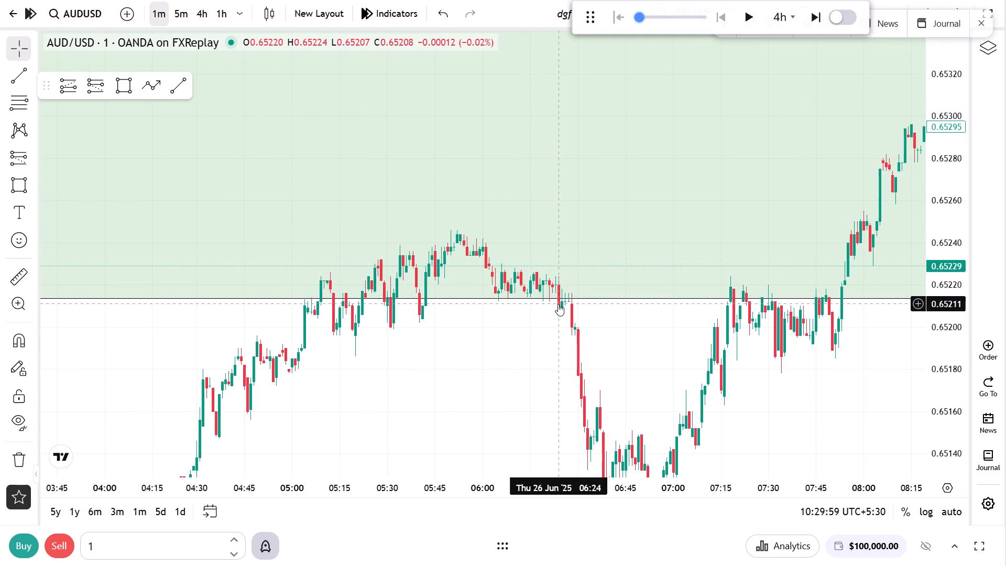
pyautogui.moveTo(625, 432); pyautogui.dragTo(609, 330)
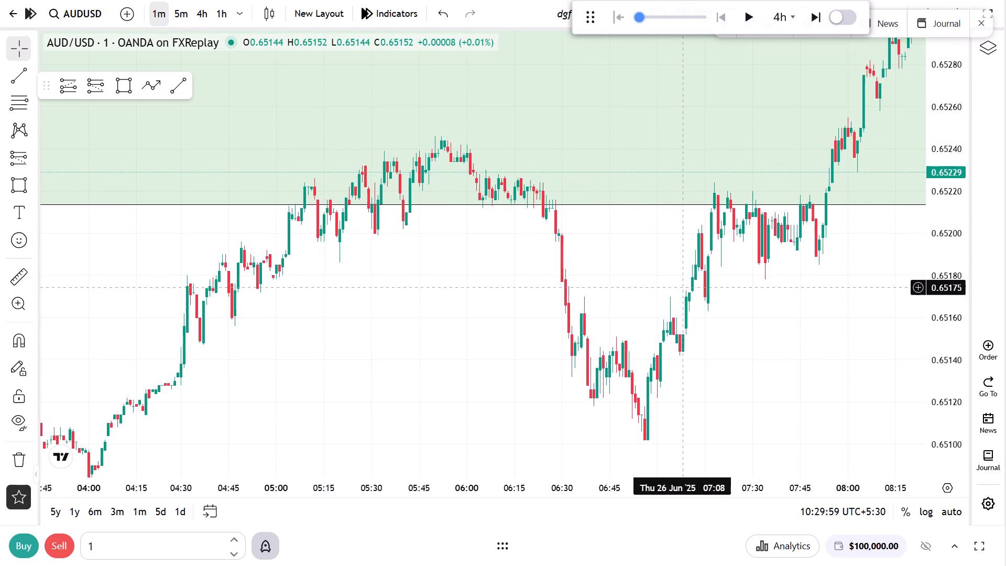
pyautogui.moveTo(637, 290); pyautogui.dragTo(565, 304)
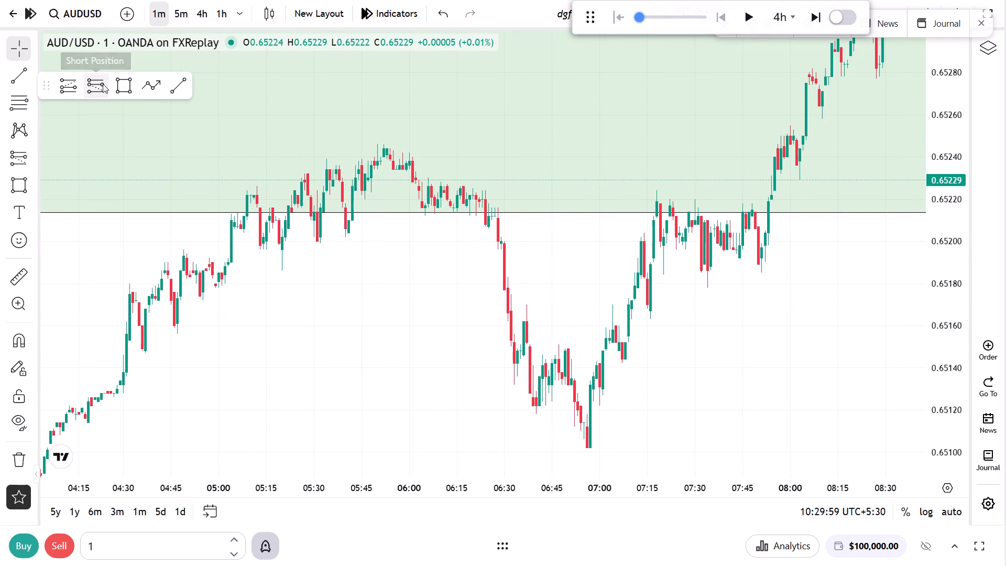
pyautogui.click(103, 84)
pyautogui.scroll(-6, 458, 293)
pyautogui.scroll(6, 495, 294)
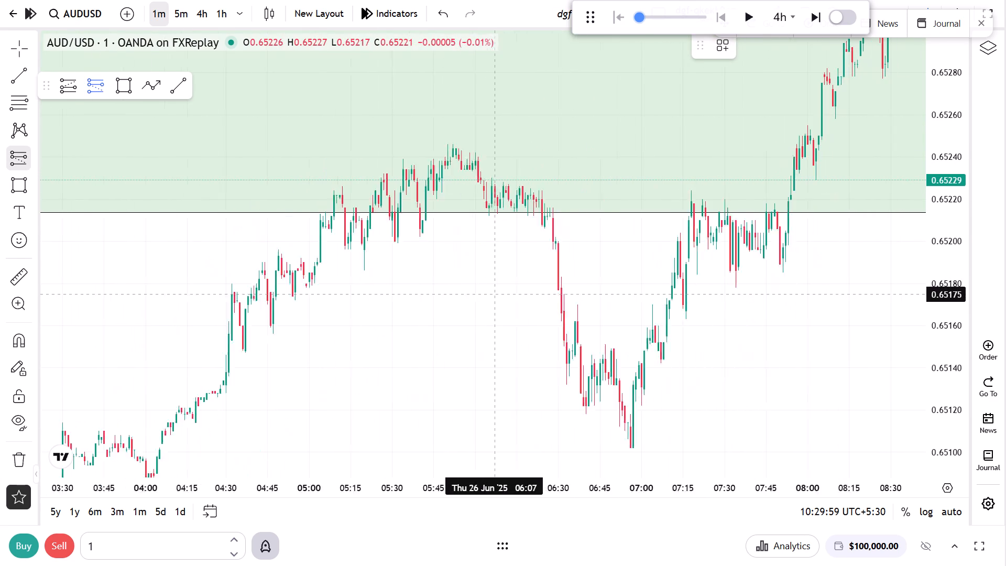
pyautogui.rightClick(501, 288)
# Examine the 1m price action around and inside the new zone on the morning of 26 June, up to about 10:30.
pyautogui.scroll(-5, 471, 291)
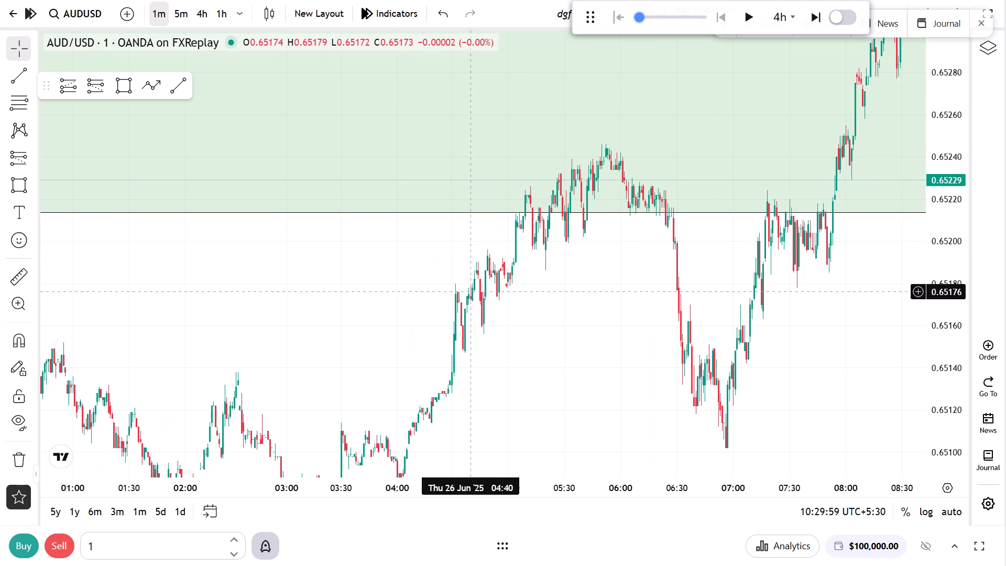
pyautogui.scroll(5, 606, 273)
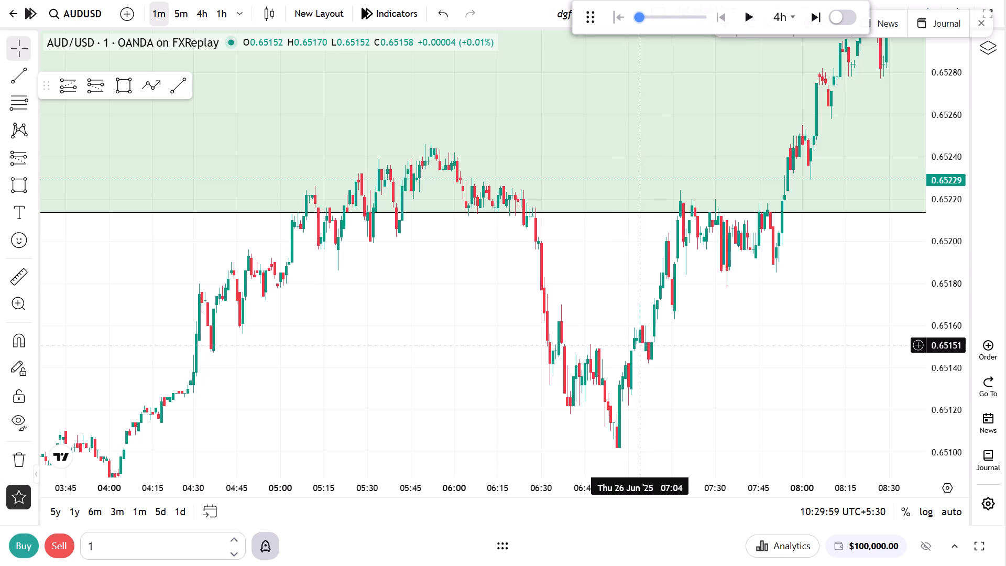
pyautogui.moveTo(649, 312); pyautogui.dragTo(500, 367)
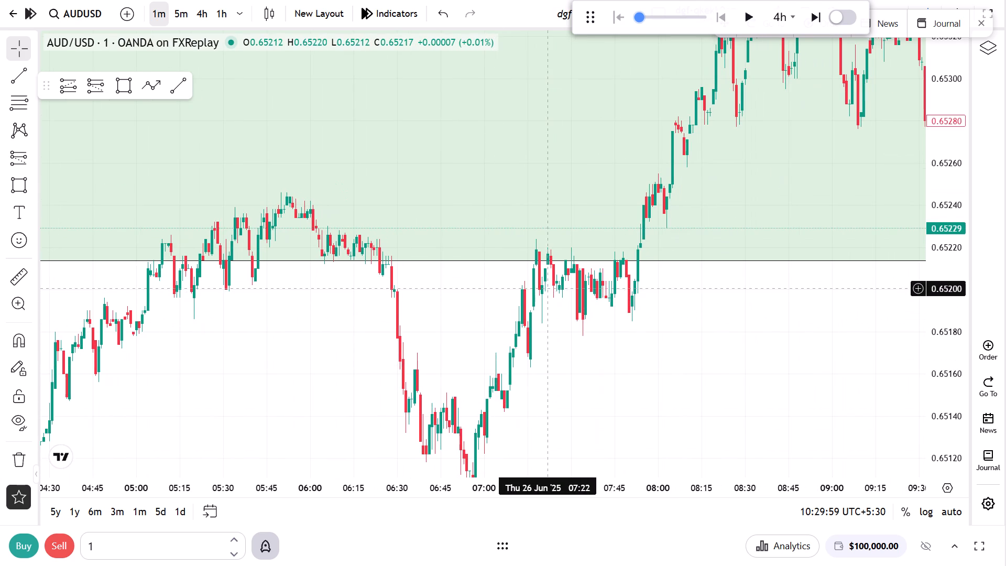
pyautogui.moveTo(647, 314); pyautogui.dragTo(574, 408)
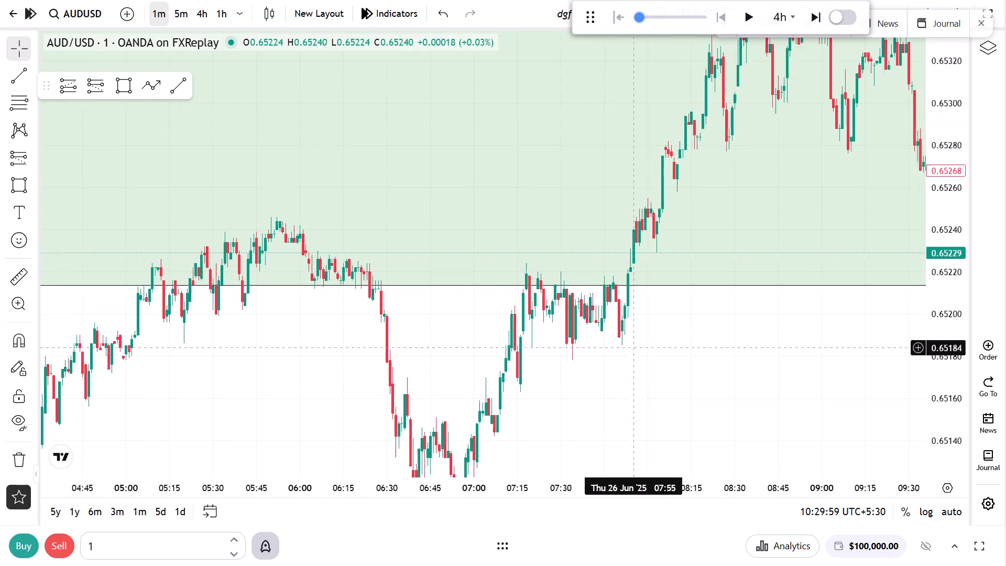
pyautogui.moveTo(574, 408); pyautogui.dragTo(484, 450)
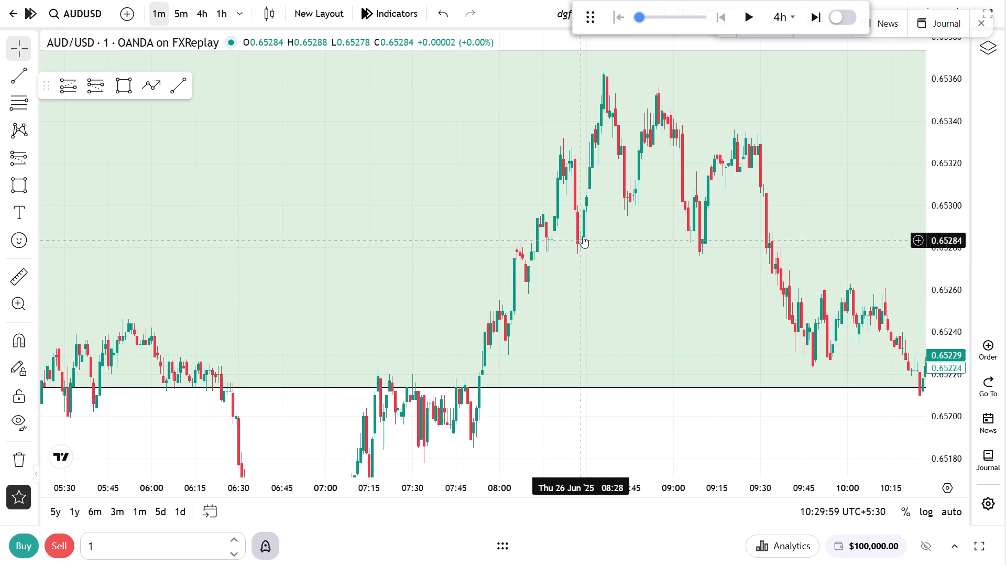
pyautogui.moveTo(589, 431); pyautogui.dragTo(793, 160)
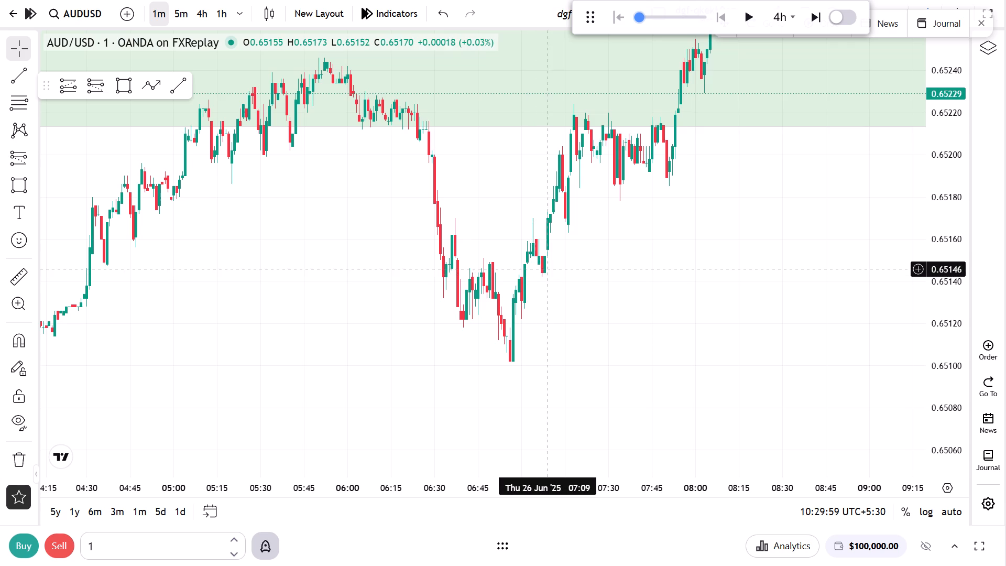
pyautogui.moveTo(550, 266); pyautogui.dragTo(475, 401)
pyautogui.moveTo(567, 315); pyautogui.dragTo(524, 412)
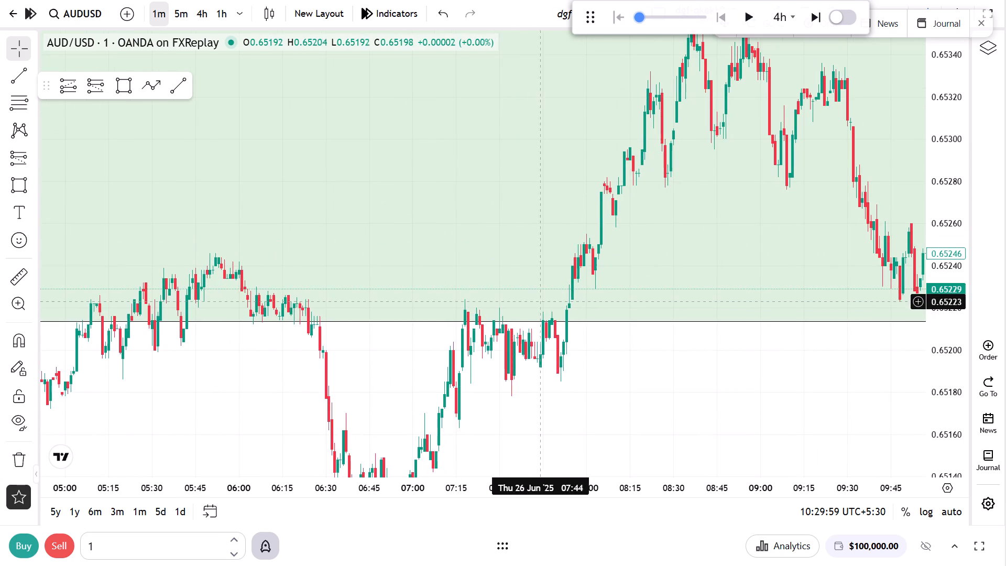
pyautogui.moveTo(592, 341); pyautogui.dragTo(493, 421)
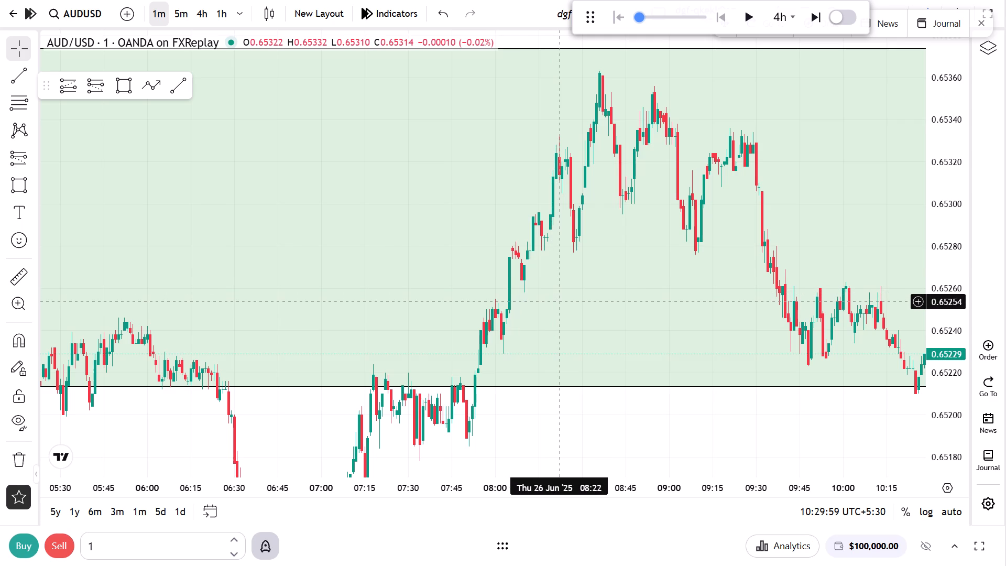
pyautogui.moveTo(596, 241); pyautogui.dragTo(494, 334)
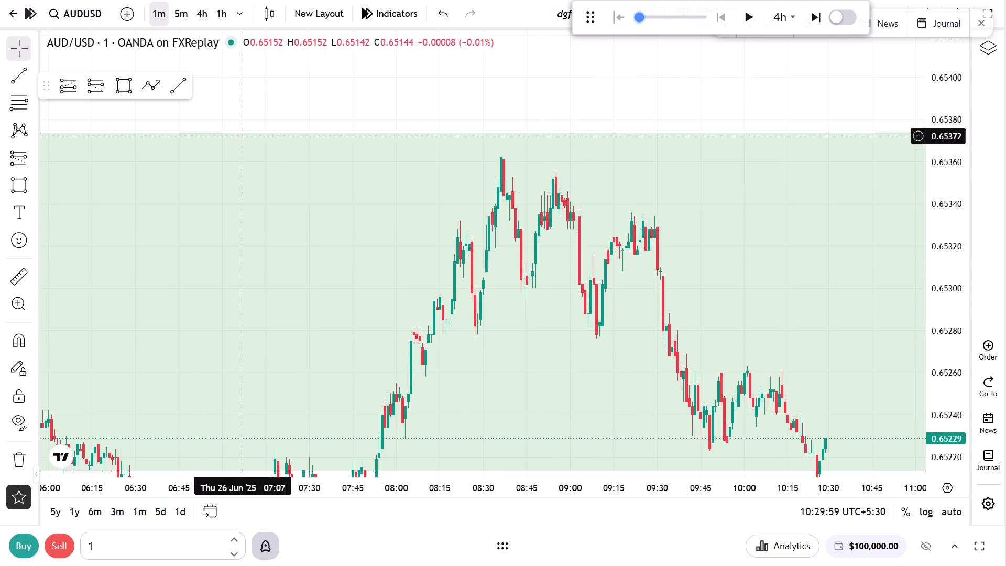
# Place a short position at 0.65260 from 09:37 on 26 June, with its stop at 0.65370 just under the zone's upper edge.
pyautogui.click(99, 85)
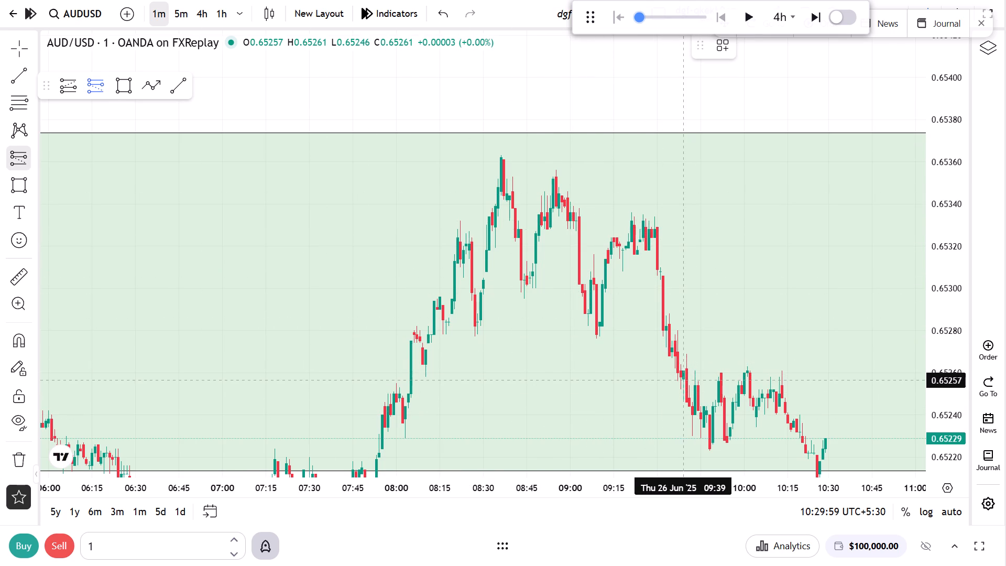
pyautogui.click(678, 373)
pyautogui.moveTo(676, 267); pyautogui.dragTo(691, 144)
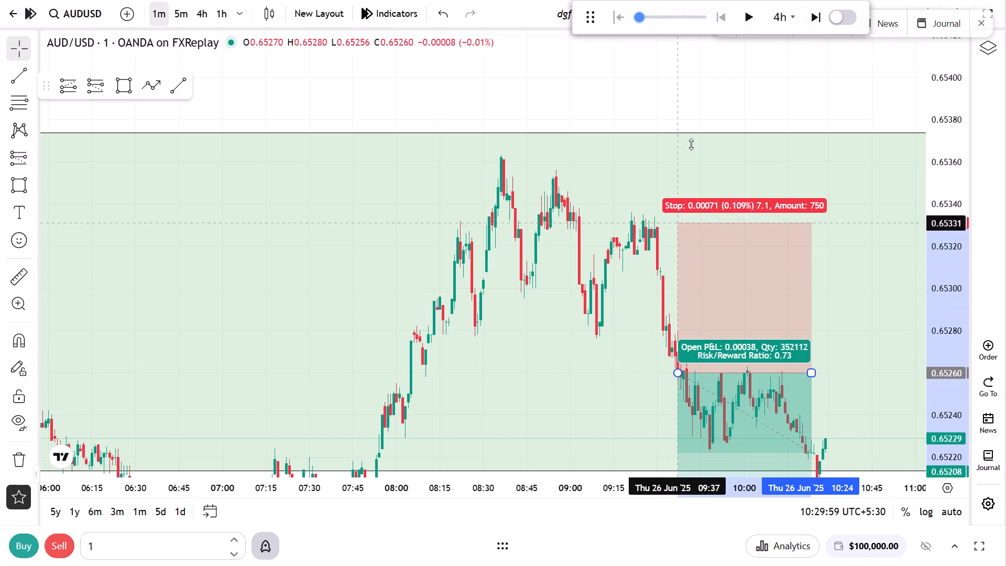
pyautogui.moveTo(691, 144); pyautogui.dragTo(691, 143)
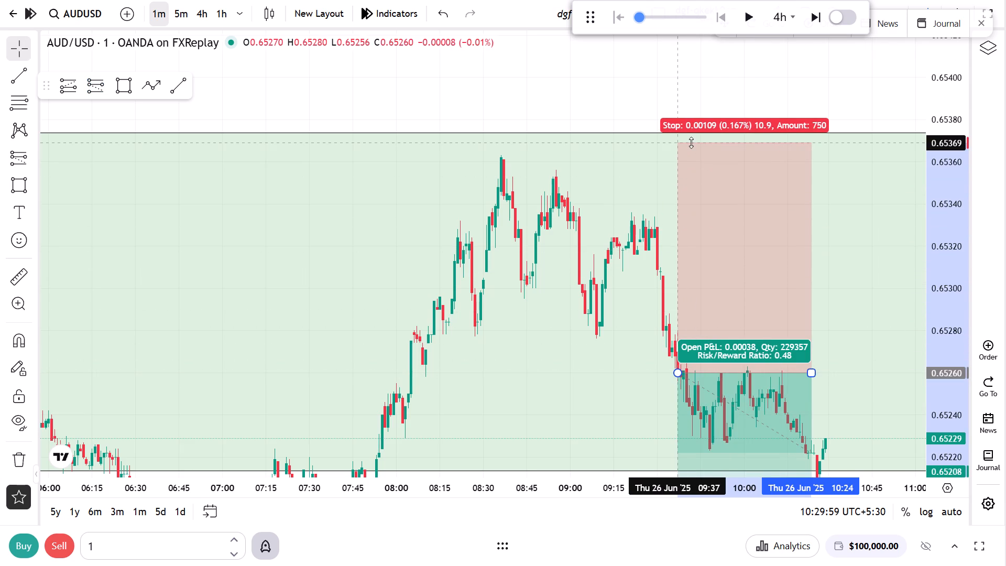
pyautogui.moveTo(691, 143); pyautogui.dragTo(693, 154)
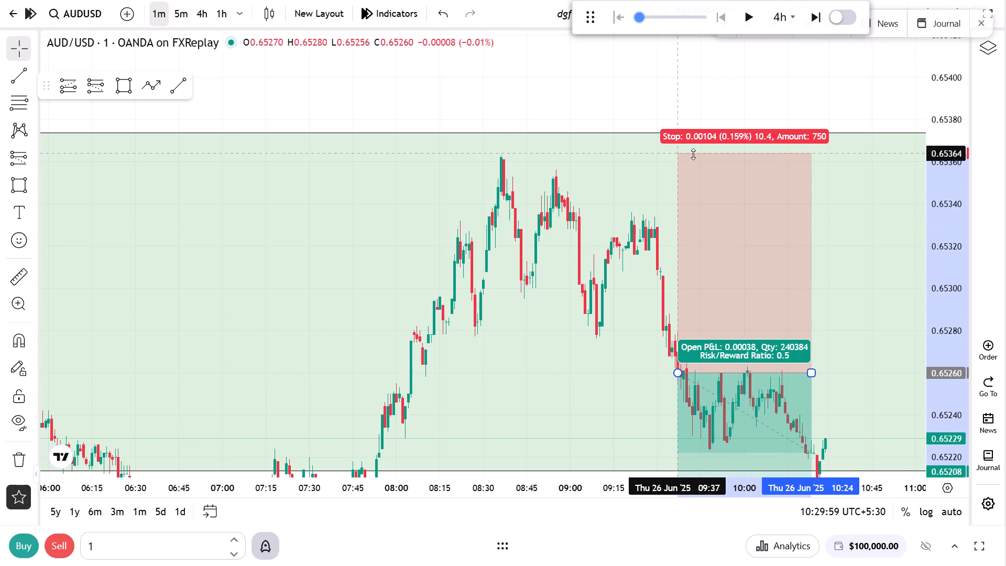
pyautogui.moveTo(693, 154); pyautogui.dragTo(695, 159)
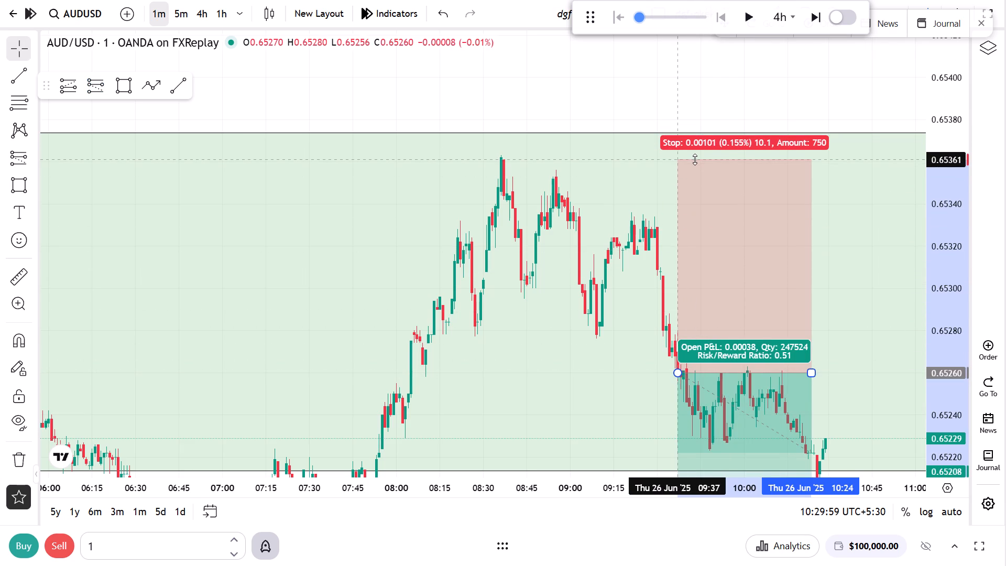
pyautogui.moveTo(695, 159); pyautogui.dragTo(693, 138)
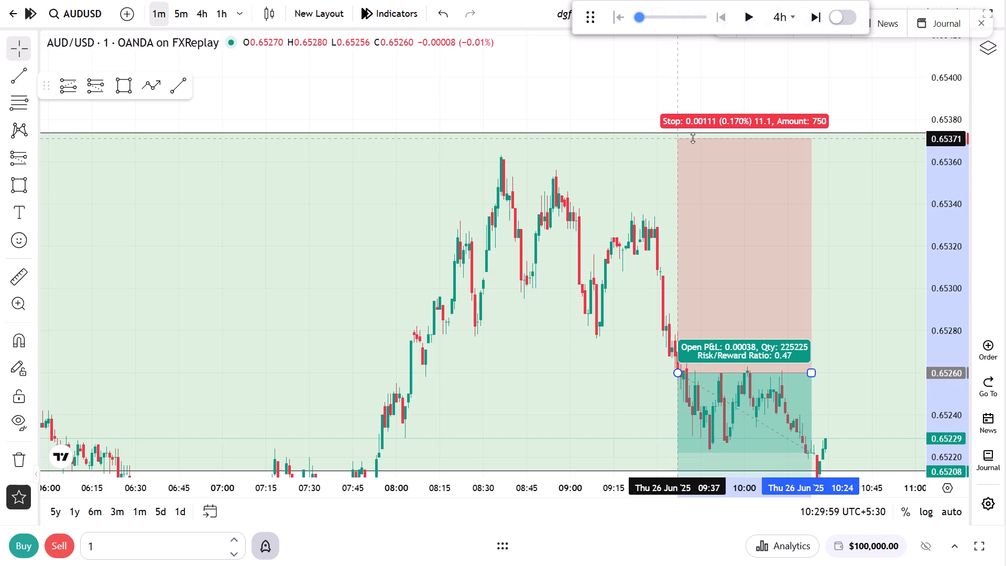
pyautogui.moveTo(693, 138); pyautogui.dragTo(693, 141)
# Set the short position's target to 0.65150 for a risk/reward ratio of 1.
pyautogui.moveTo(574, 317); pyautogui.dragTo(384, 108)
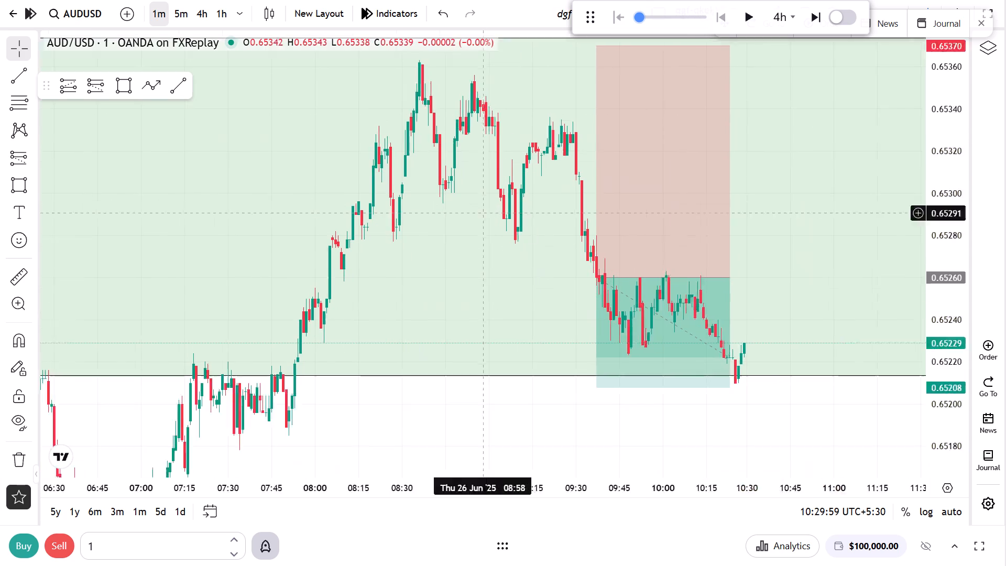
pyautogui.moveTo(384, 108); pyautogui.dragTo(375, 91)
pyautogui.moveTo(492, 262); pyautogui.dragTo(488, 395)
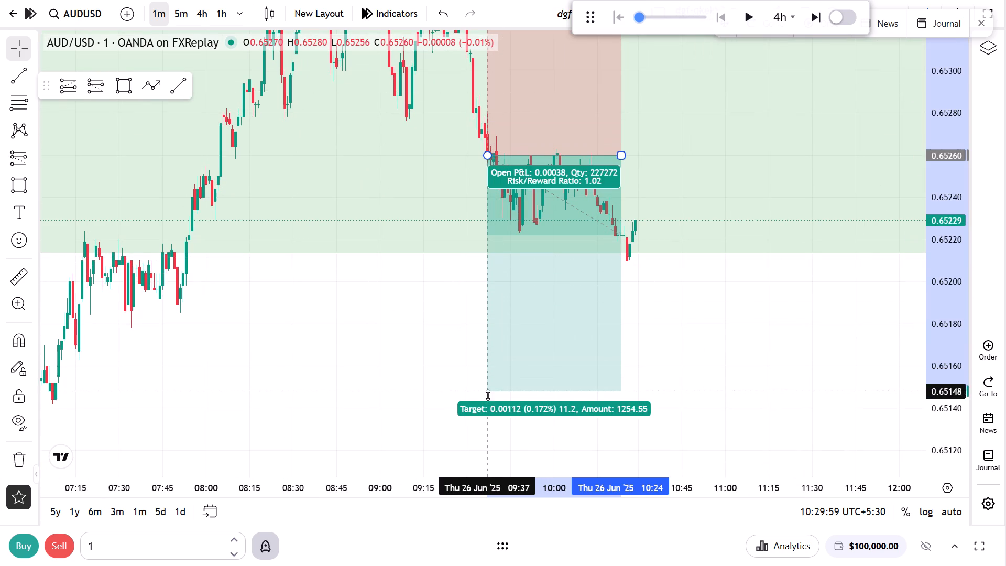
pyautogui.moveTo(488, 395); pyautogui.dragTo(484, 387)
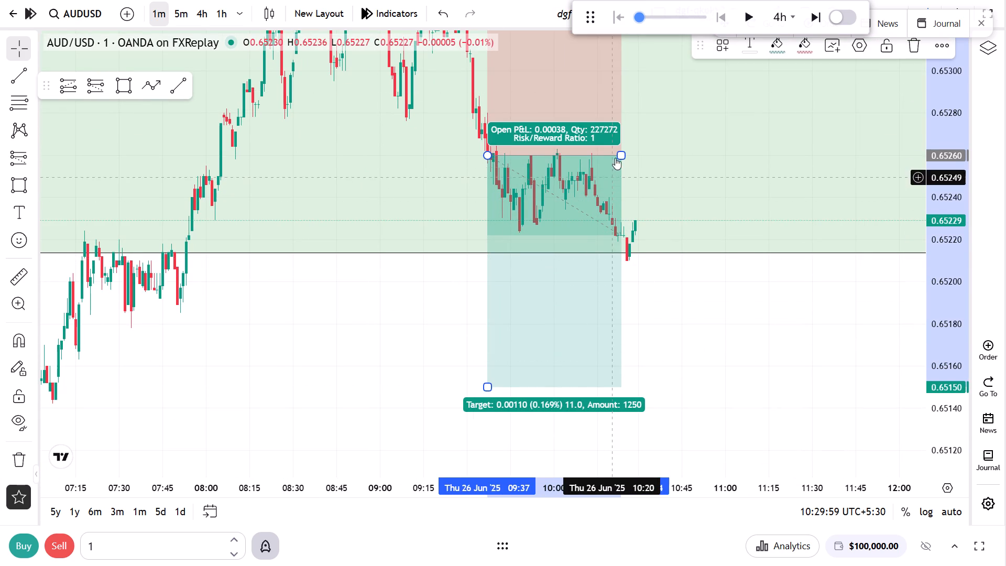
# Extend the short position in time so it ends at about 13:40 on 26 June.
pyautogui.moveTo(616, 154); pyautogui.dragTo(1005, 146)
pyautogui.moveTo(419, 289); pyautogui.dragTo(136, 330)
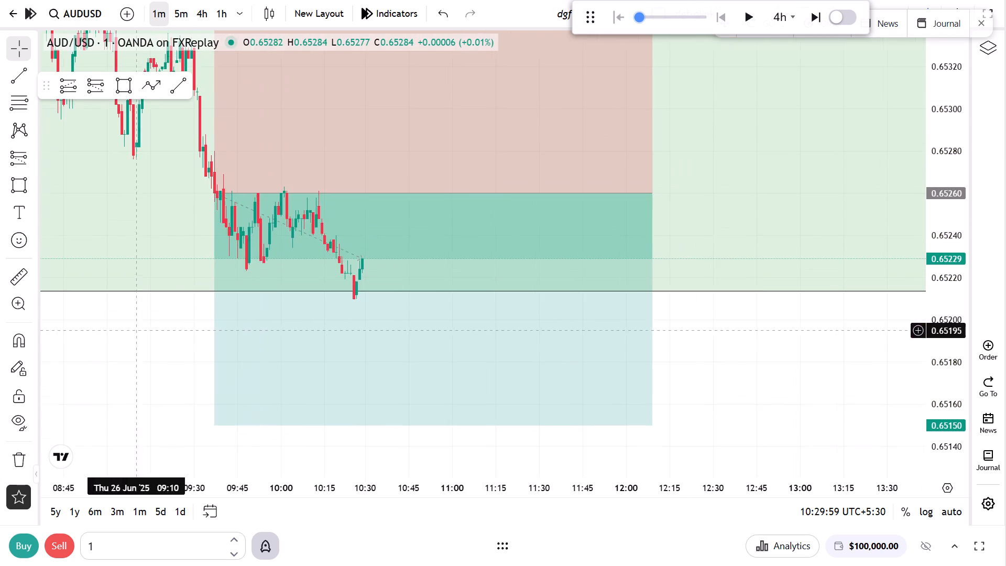
pyautogui.scroll(-5, 245, 361)
pyautogui.moveTo(755, 193); pyautogui.dragTo(791, 193)
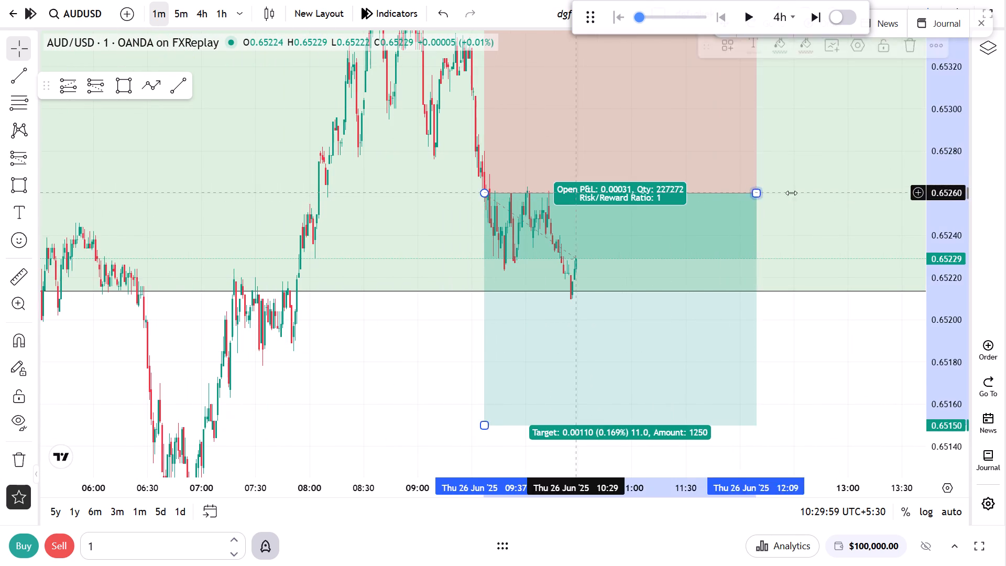
pyautogui.moveTo(791, 193); pyautogui.dragTo(917, 192)
# Advance the replay by one 4h candle to about 14:30 on 26 June.
pyautogui.moveTo(385, 309); pyautogui.dragTo(217, 375)
pyautogui.scroll(-4, 217, 372)
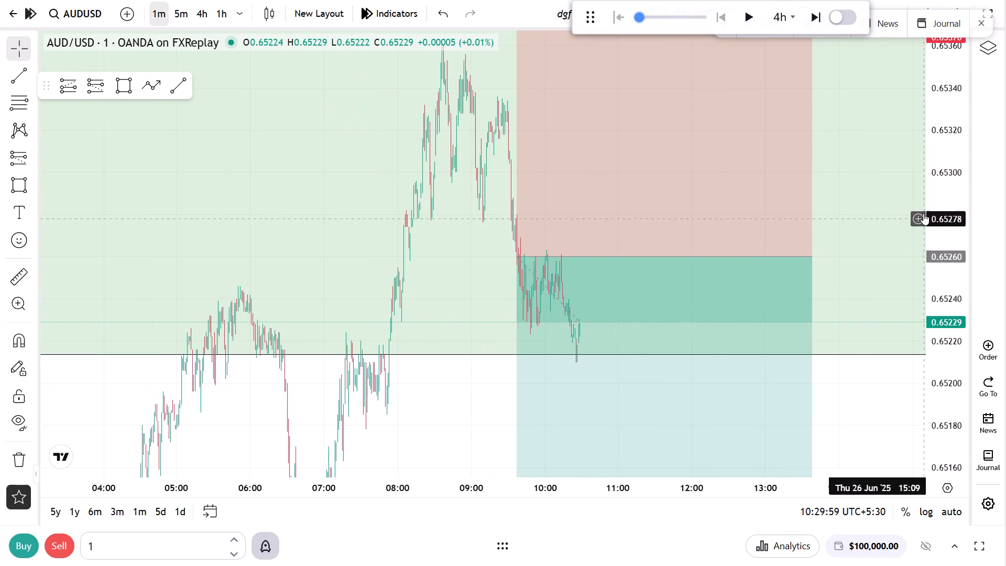
pyautogui.moveTo(939, 197); pyautogui.dragTo(912, 431)
pyautogui.moveTo(808, 413); pyautogui.dragTo(653, 351)
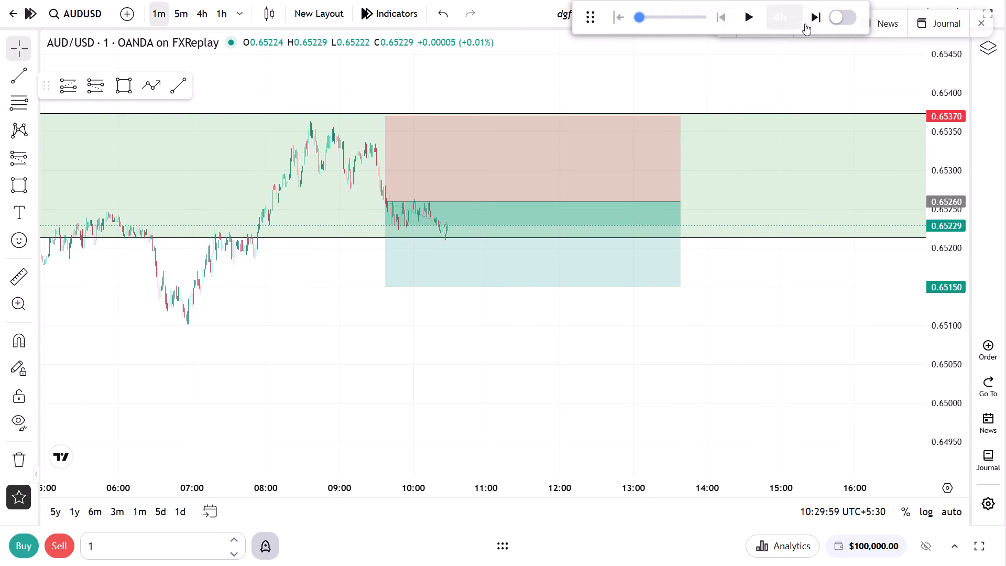
pyautogui.click(813, 19)
# Shorten the short position so it ends at about 12:50, where price reaches the stop.
pyautogui.scroll(-5, 432, 296)
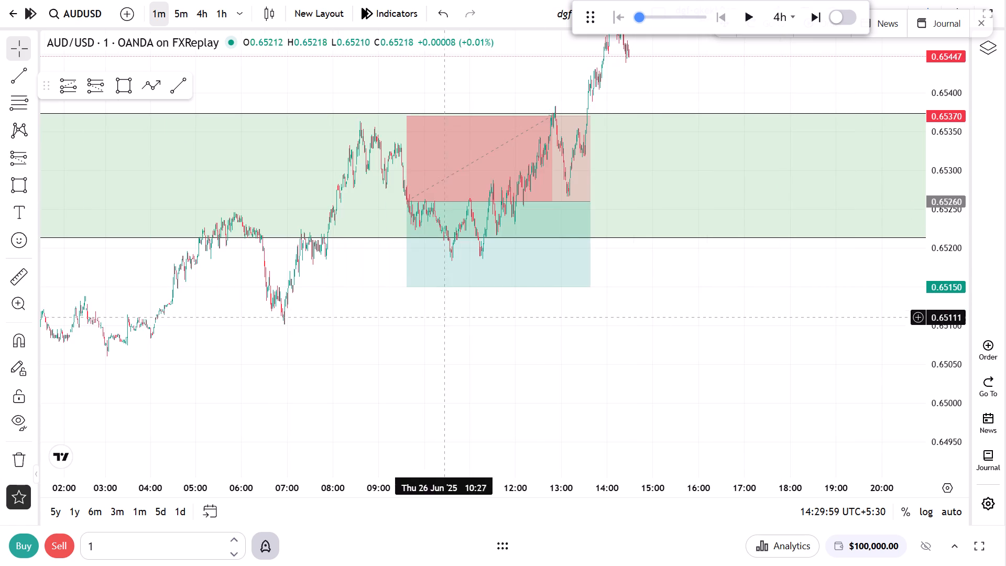
pyautogui.moveTo(592, 202); pyautogui.dragTo(556, 193)
pyautogui.click(466, 87)
# Return to the 4h chart and step the replay candle by candle to its end on 30 June, staying on the chart.
pyautogui.click(201, 15)
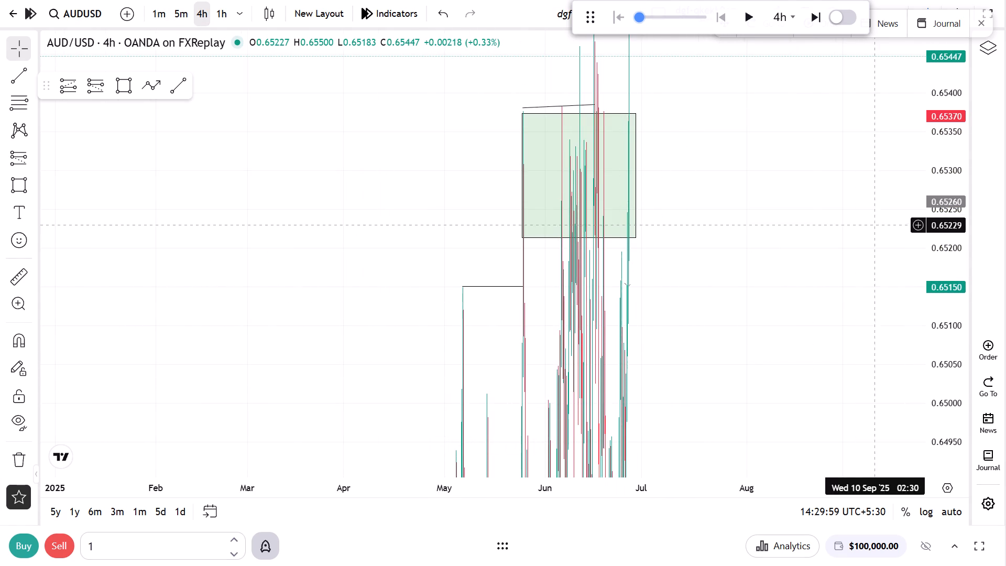
pyautogui.moveTo(946, 193); pyautogui.dragTo(893, 485)
pyautogui.scroll(11, 682, 430)
pyautogui.moveTo(439, 361); pyautogui.dragTo(890, 348)
pyautogui.scroll(12, 730, 383)
pyautogui.moveTo(632, 354); pyautogui.dragTo(858, 422)
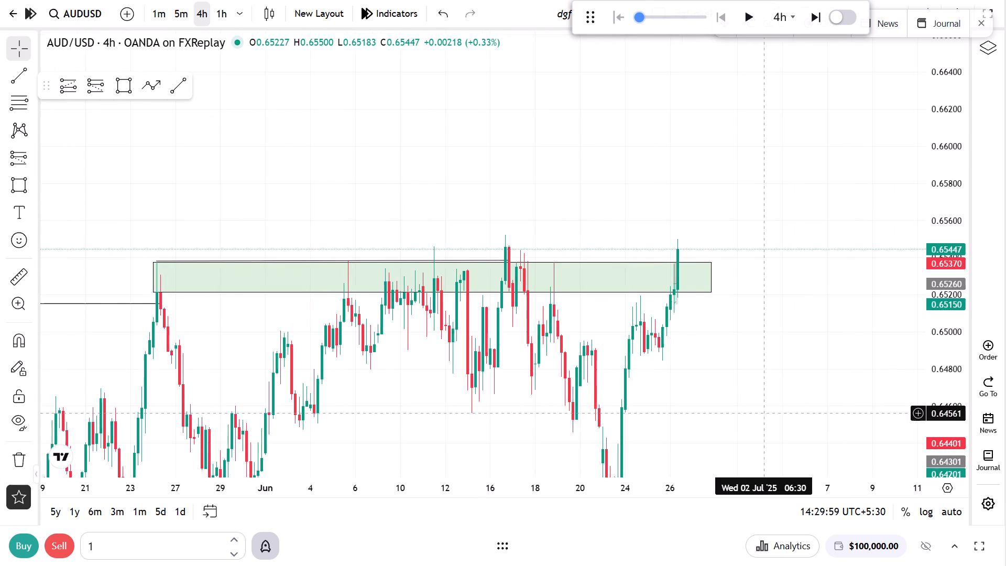
pyautogui.scroll(-1, 764, 413)
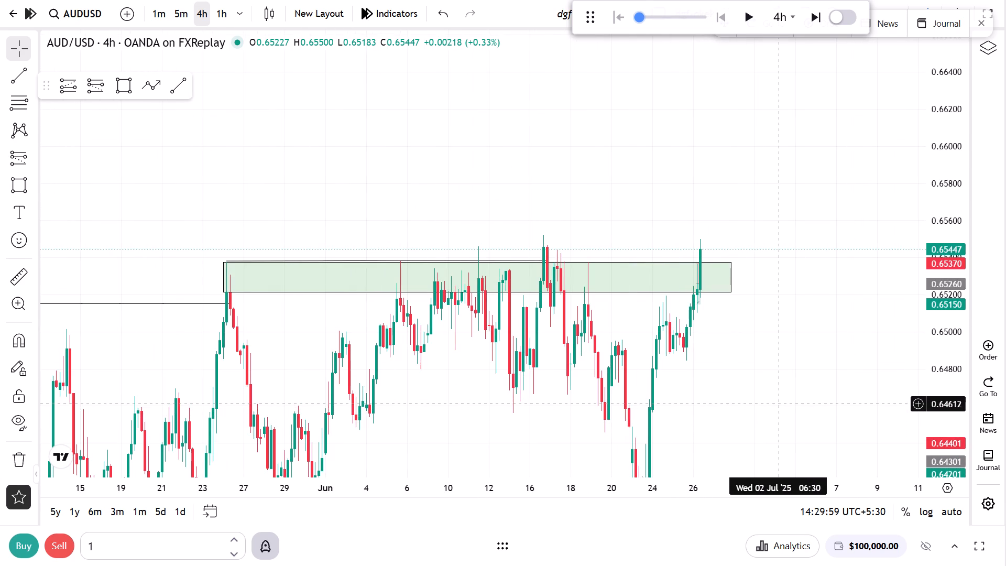
pyautogui.click(822, 18)
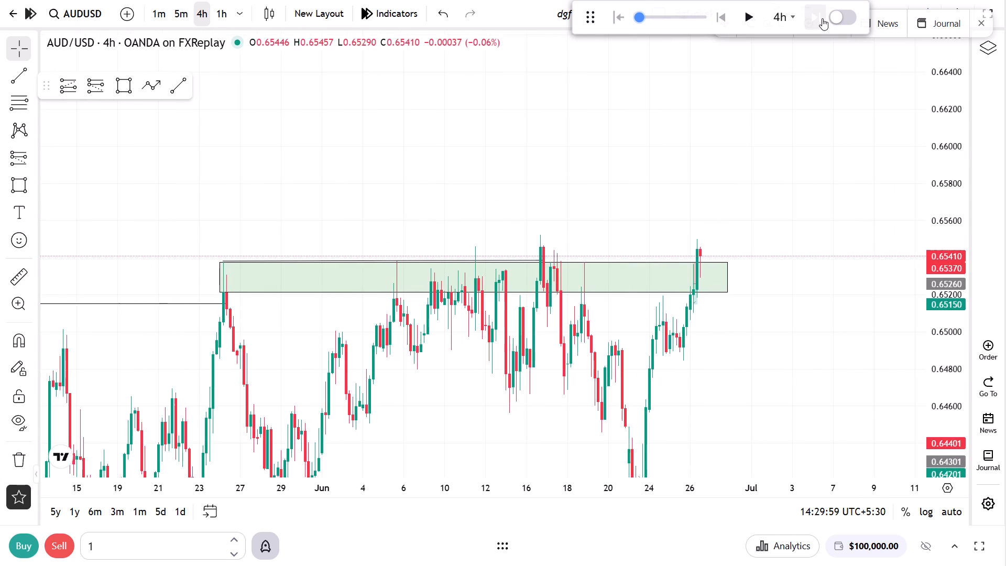
pyautogui.click(822, 18)
pyautogui.click(822, 18)
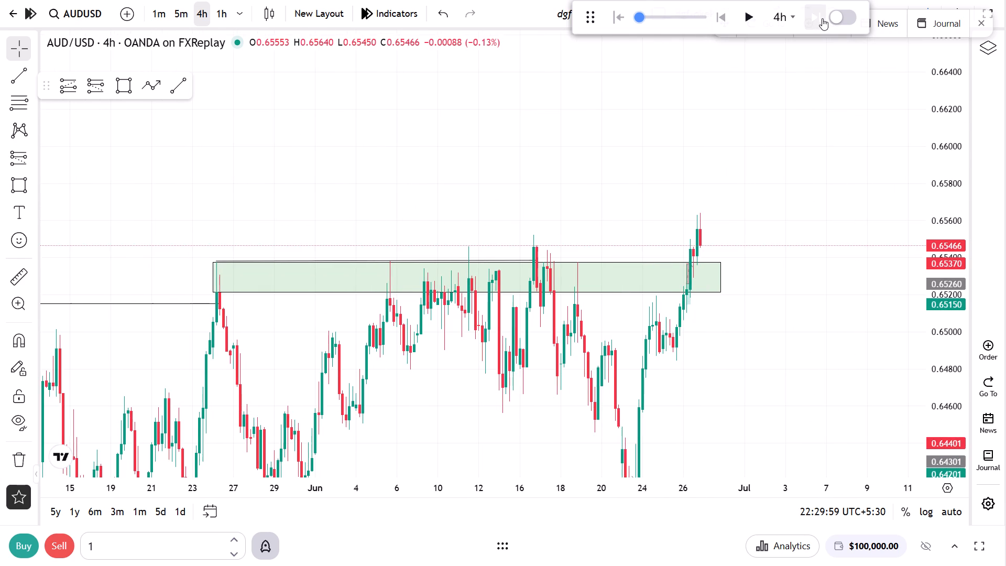
pyautogui.click(822, 18)
pyautogui.click(822, 18)
pyautogui.click(822, 18)
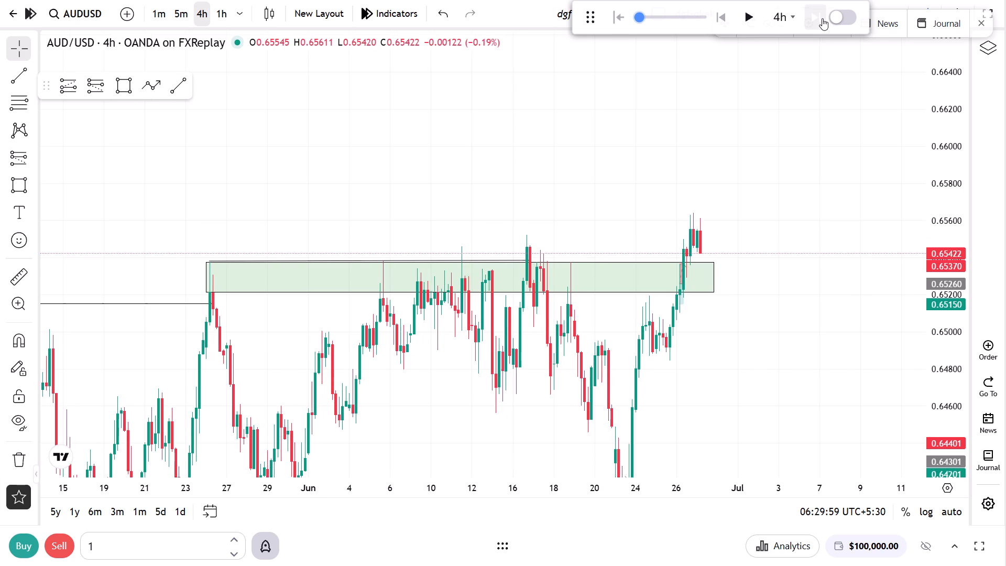
pyautogui.click(822, 18)
pyautogui.click(822, 18)
pyautogui.click(822, 18)
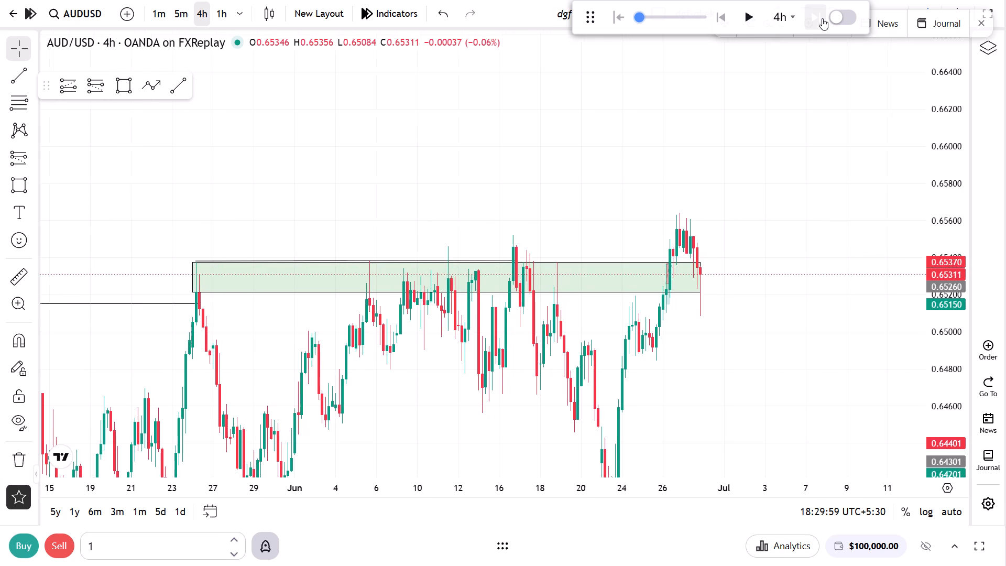
pyautogui.click(822, 18)
pyautogui.click(822, 18)
pyautogui.click(822, 18)
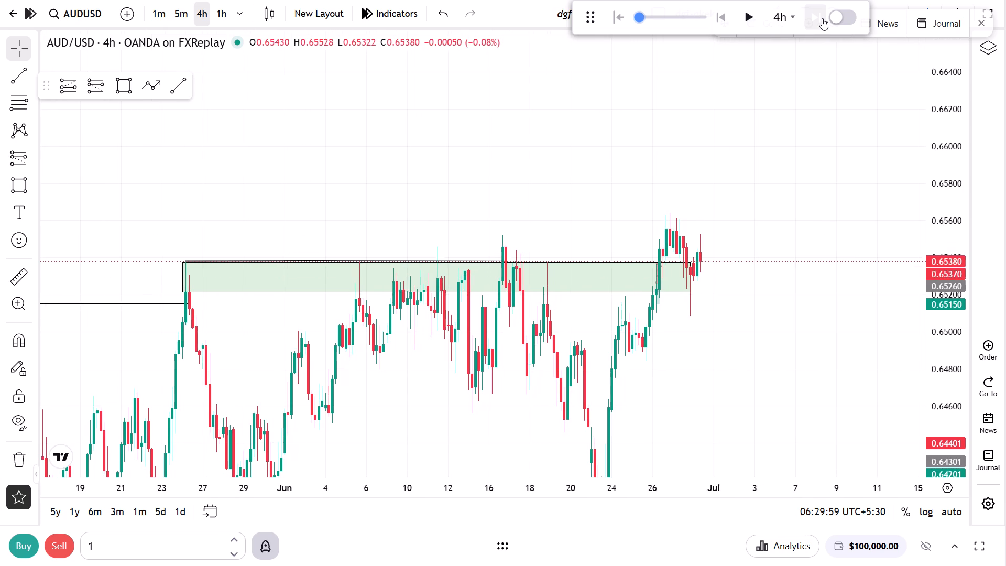
pyautogui.click(822, 18)
pyautogui.click(822, 18)
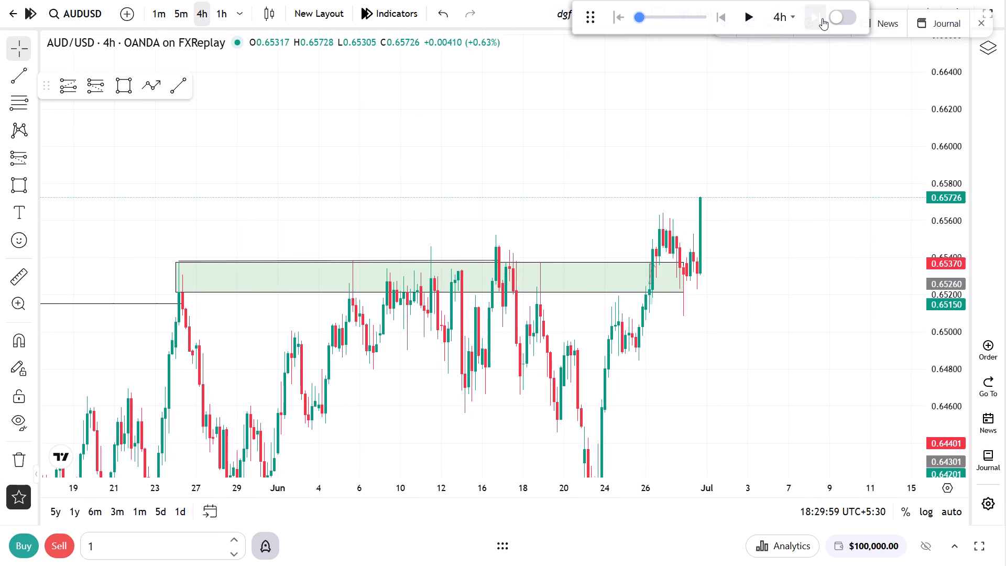
pyautogui.click(822, 18)
pyautogui.click(822, 18)
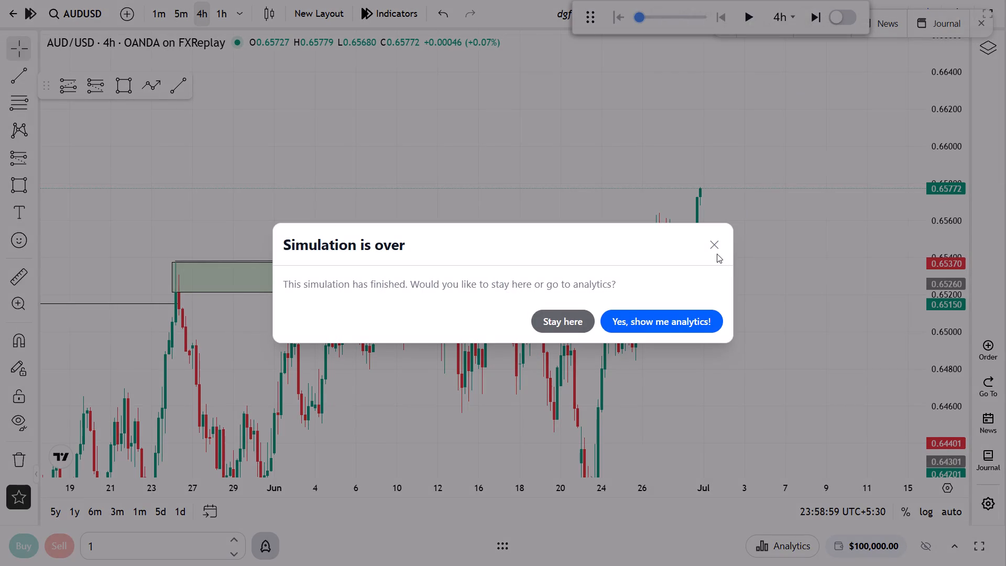
pyautogui.click(716, 249)
pyautogui.moveTo(642, 377); pyautogui.dragTo(687, 304)
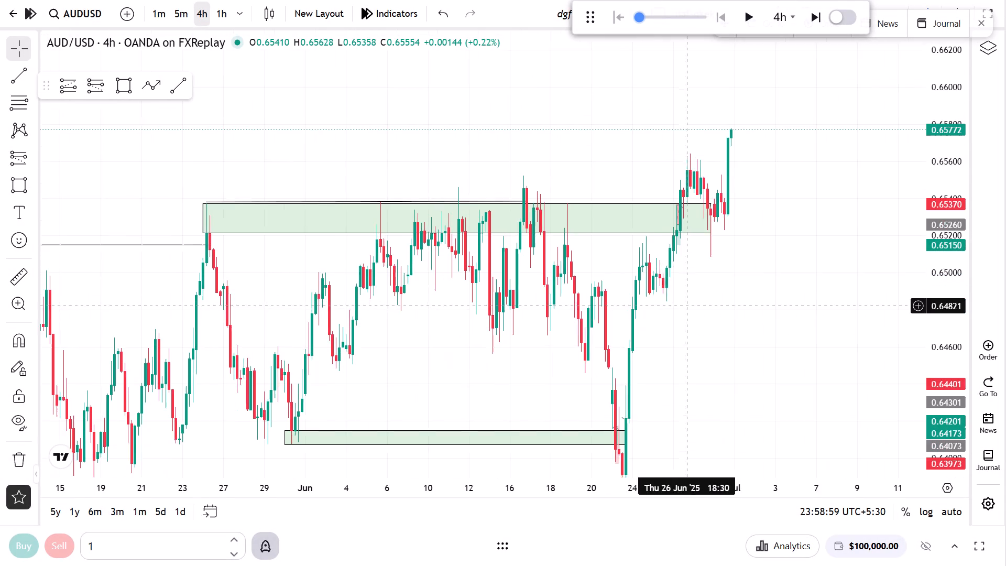
# Take the replay chart out of full-screen view and minimise the browser window.
pyautogui.click(981, 38)
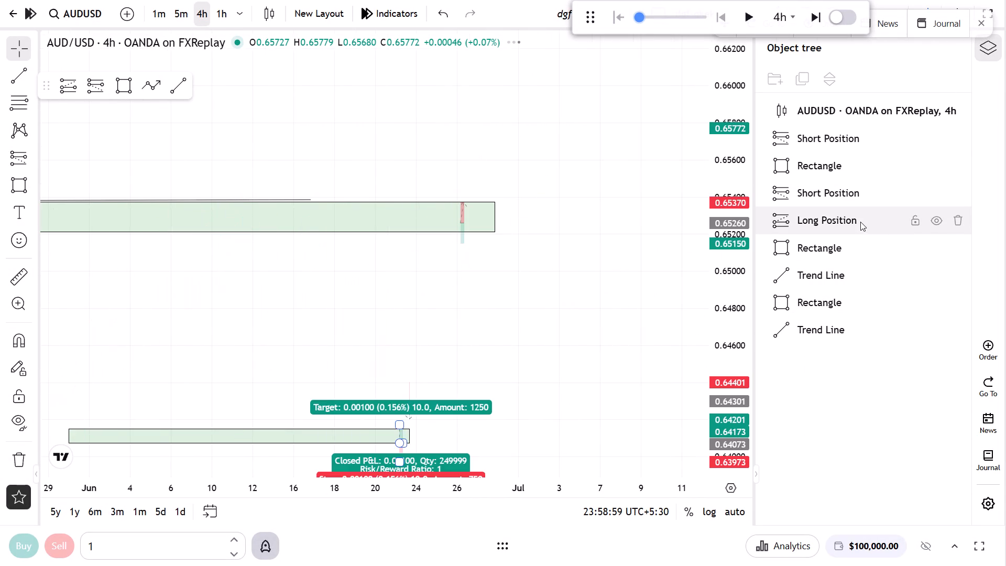
pyautogui.click(981, 22)
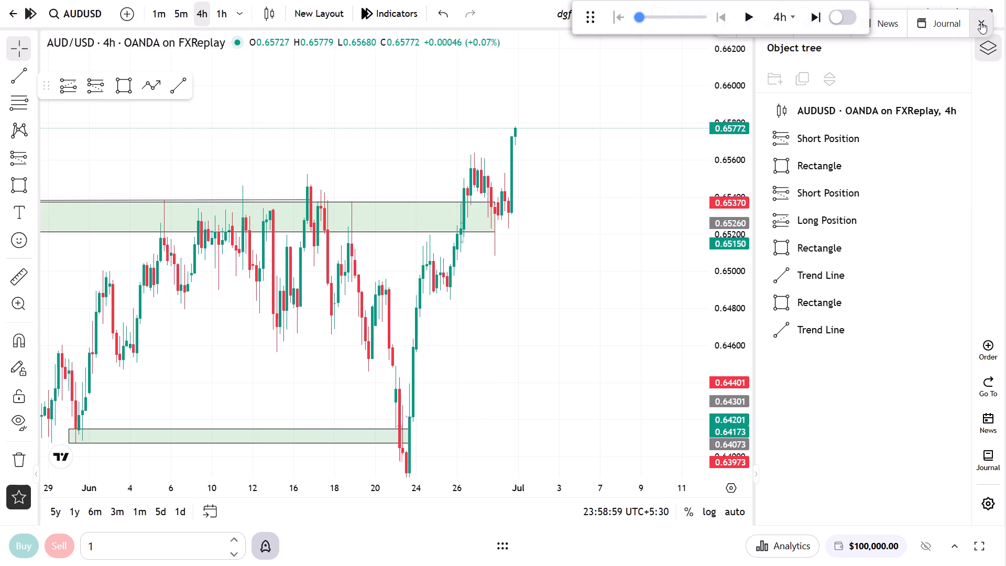
pyautogui.click(985, 12)
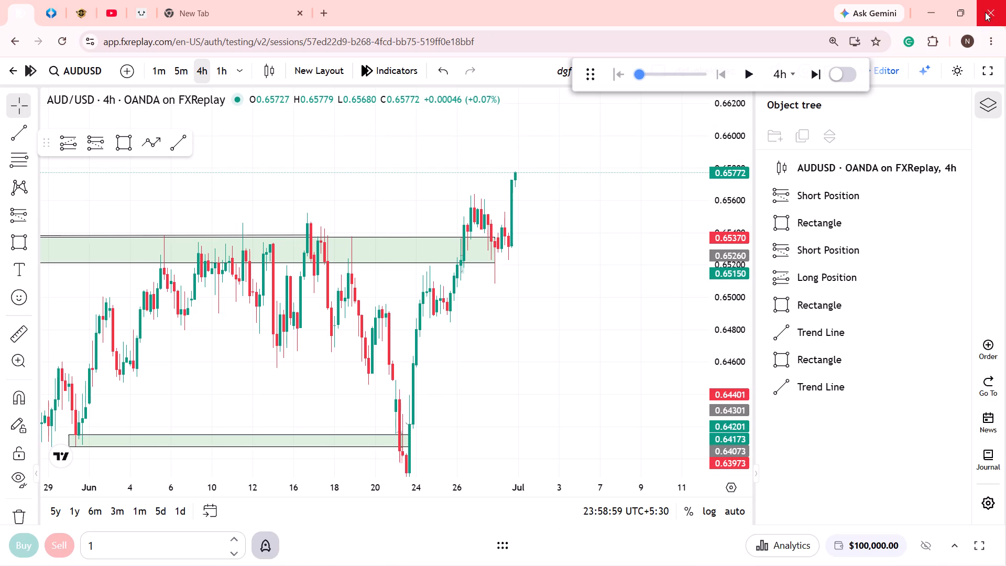
pyautogui.click(925, 0)
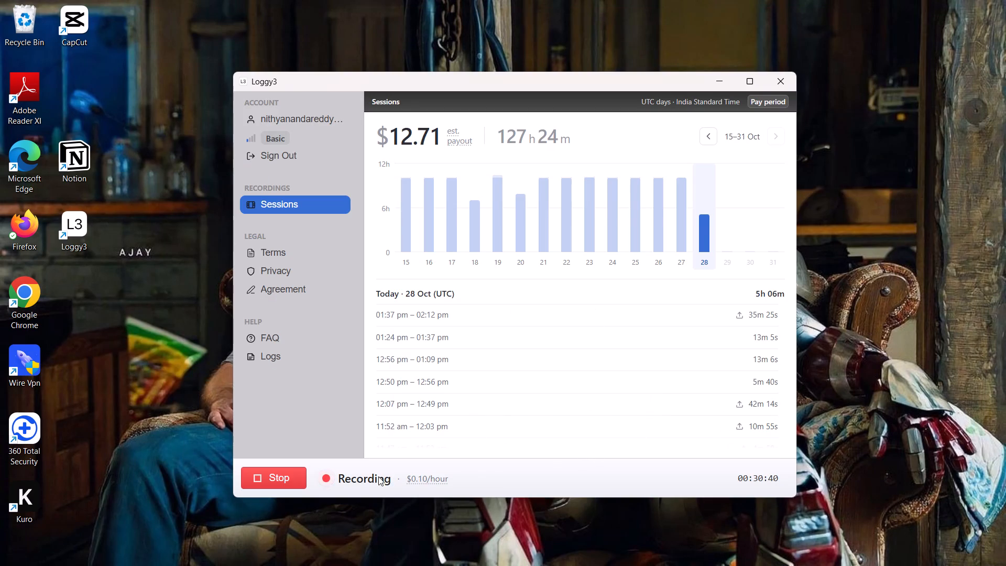
# In Loggy3, stop the running recording and start a new one.
pyautogui.click(291, 481)
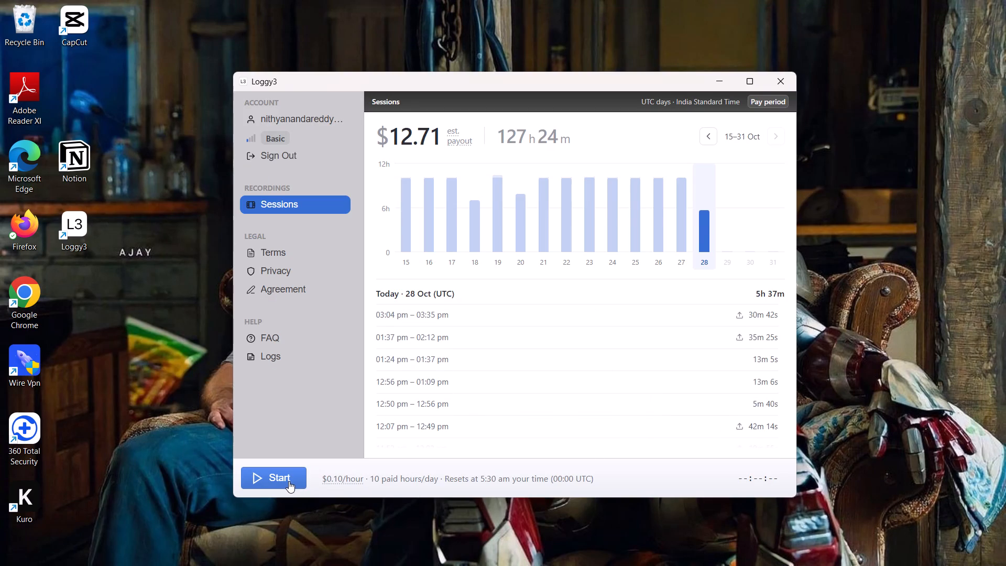
pyautogui.click(289, 481)
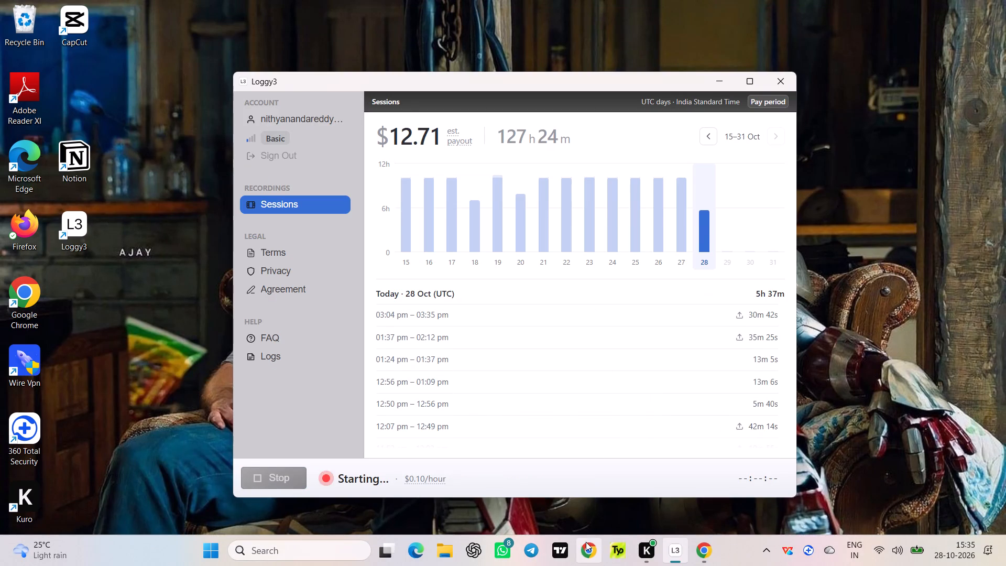
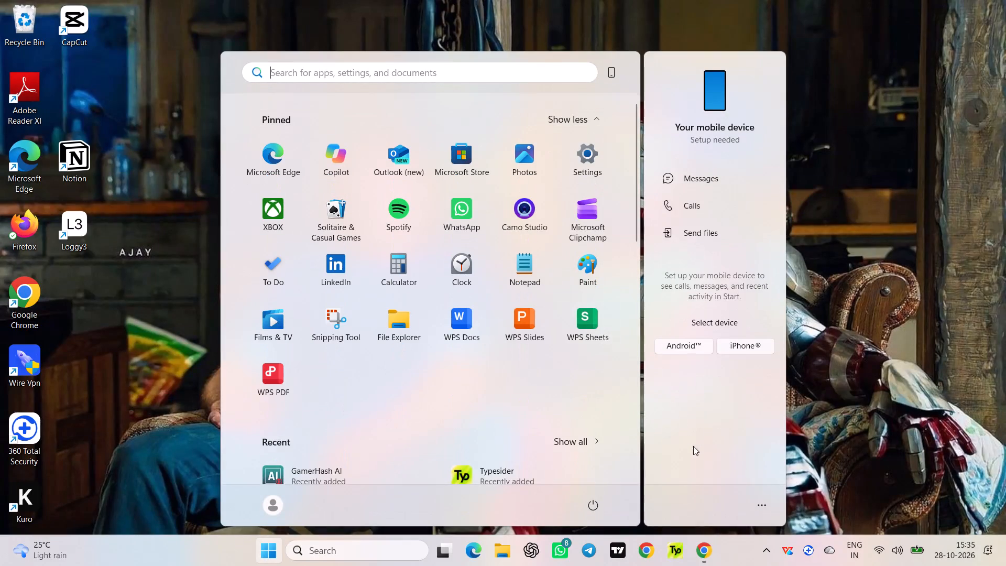
# Shut down the computer.
pyautogui.click(598, 505)
pyautogui.click(610, 454)
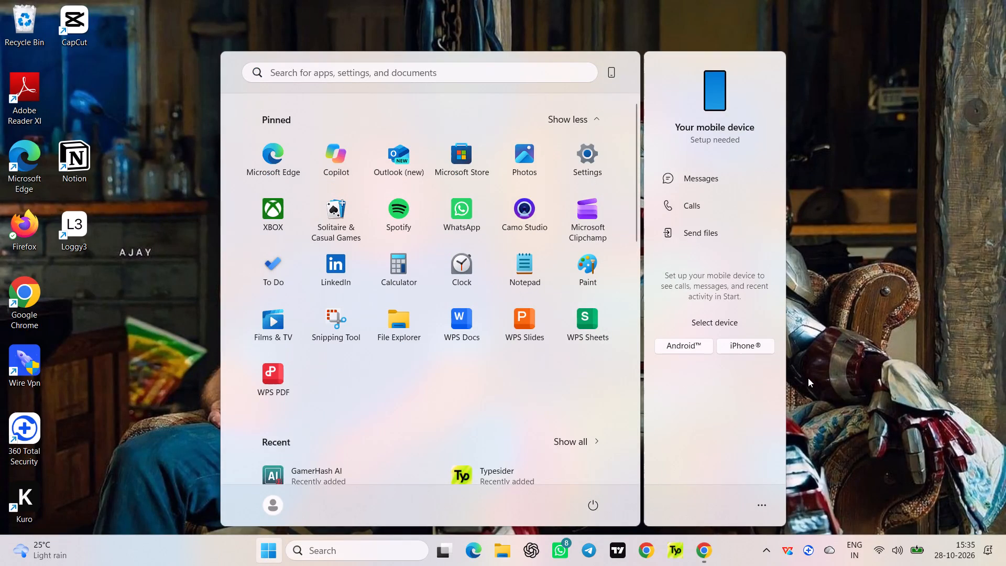